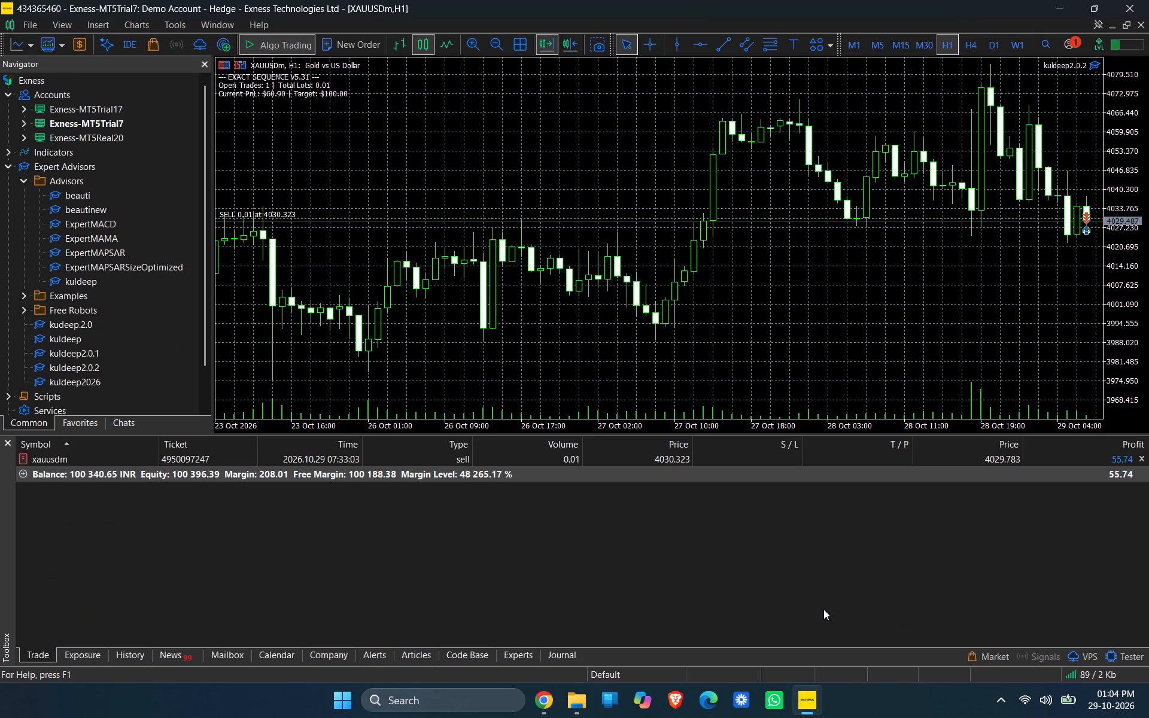
right_click(91, 366)
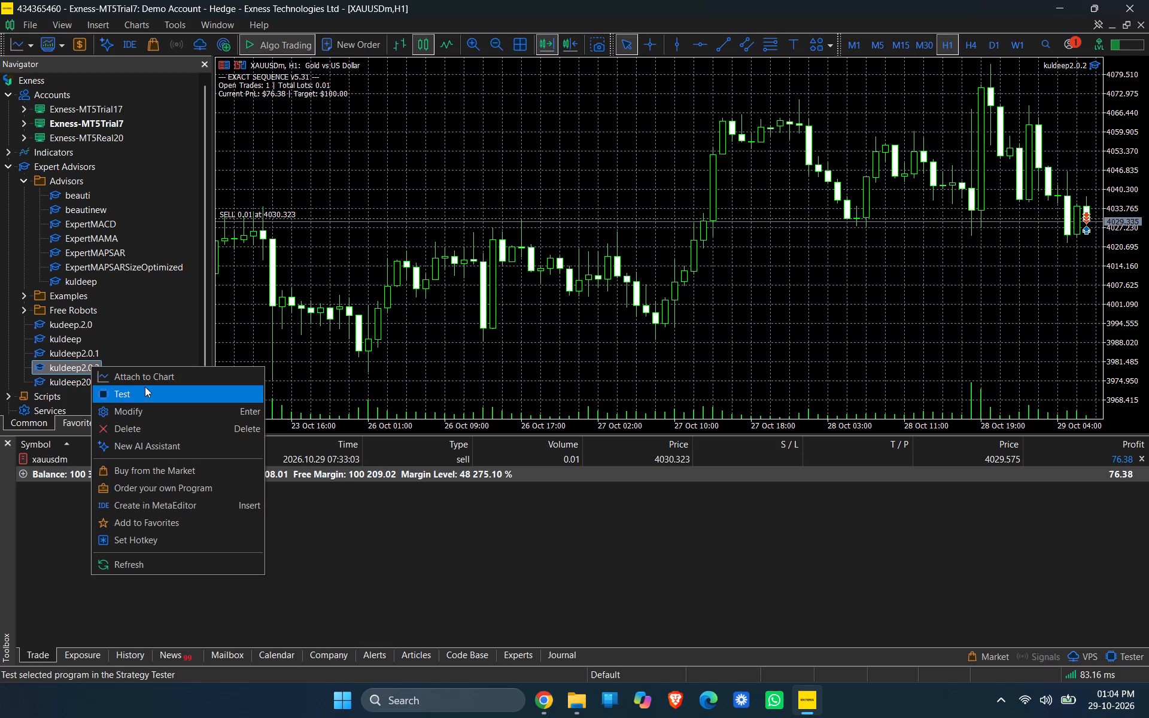
left_click(142, 391)
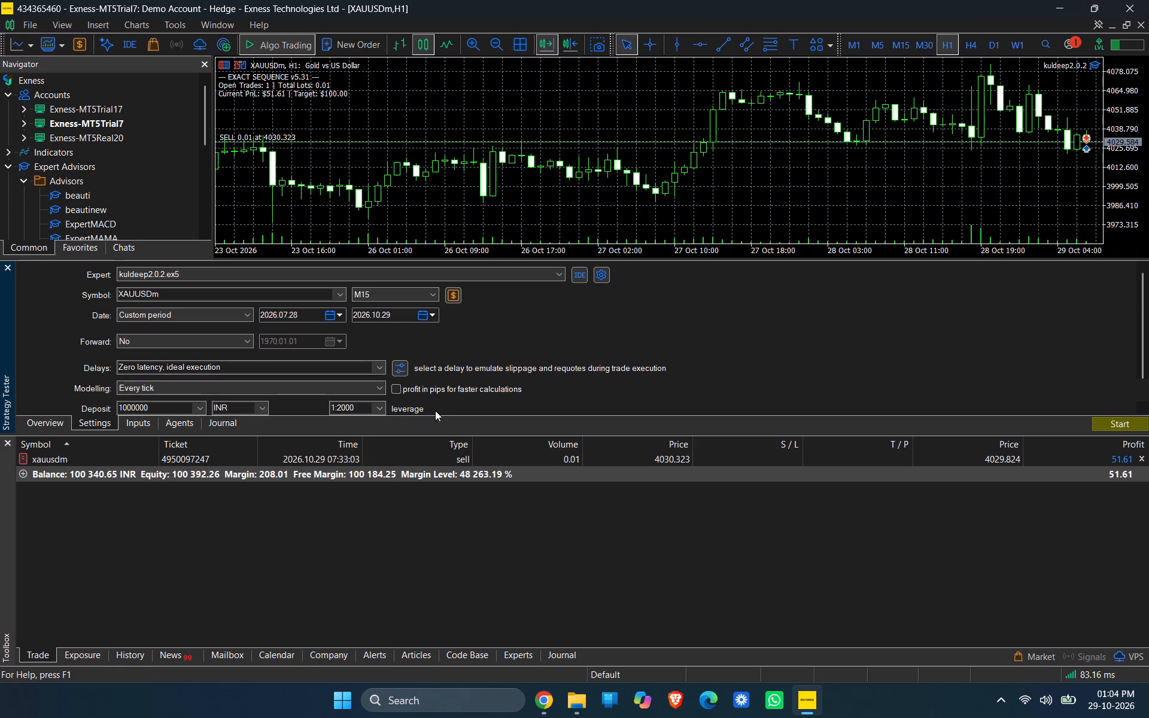
Shrink and close the Toolbox below the Strategy Tester to free up workspace.
left_click_drag(443, 435, 449, 499)
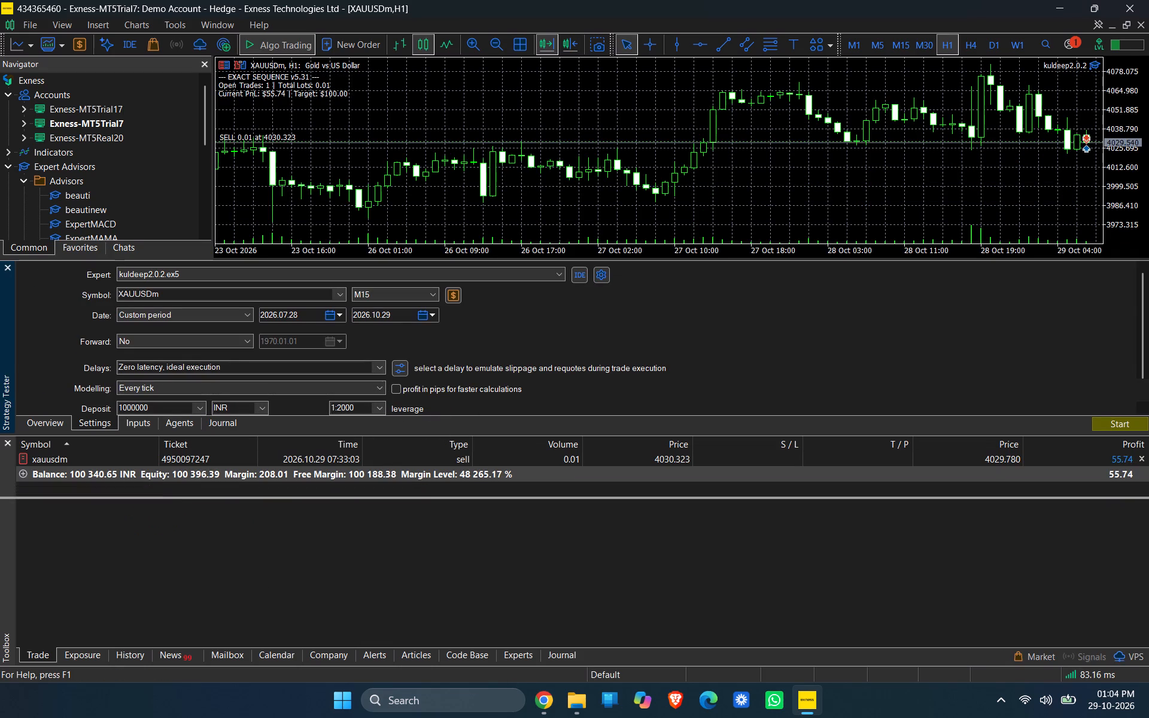
left_click_drag(449, 499, 451, 547)
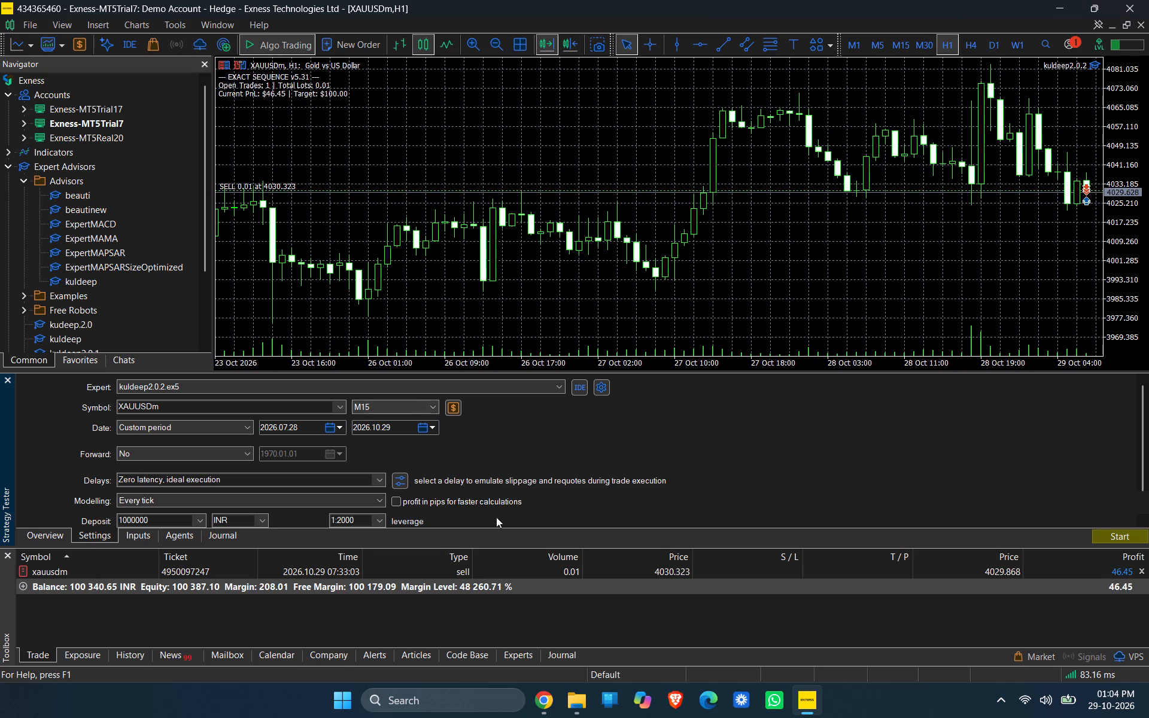
left_click(2, 553)
left_click(5, 554)
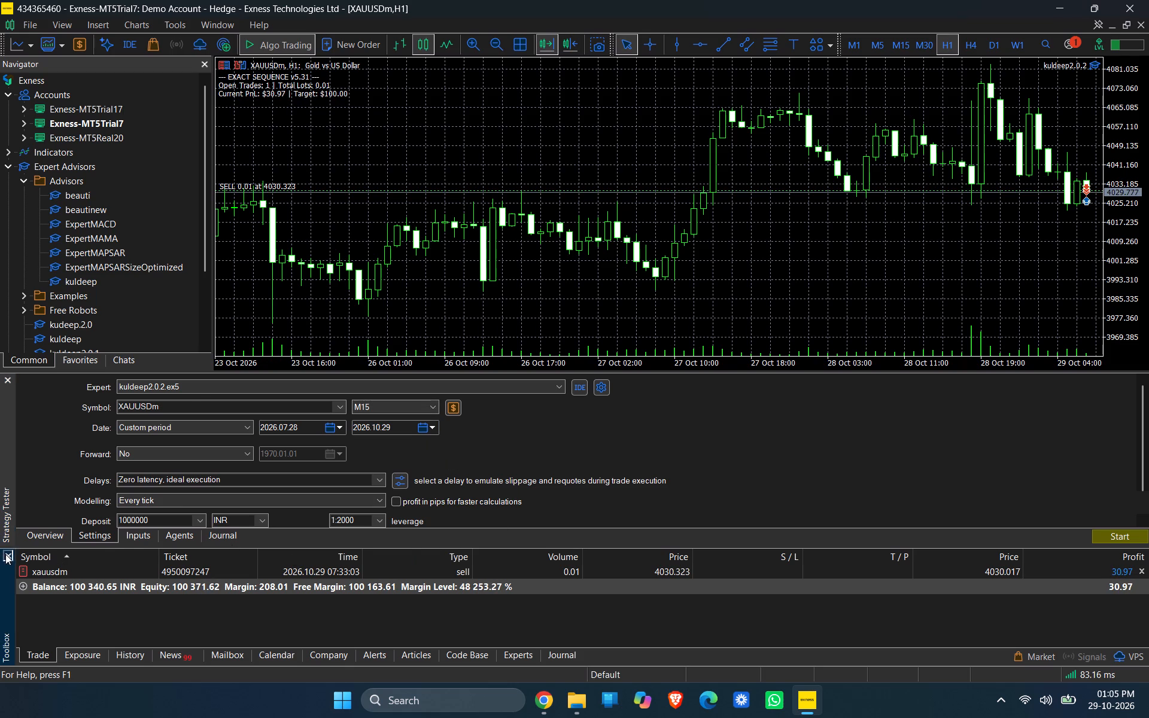
Examine the available Delays options in the Strategy Tester settings, keeping the existing choice.
left_click(280, 598)
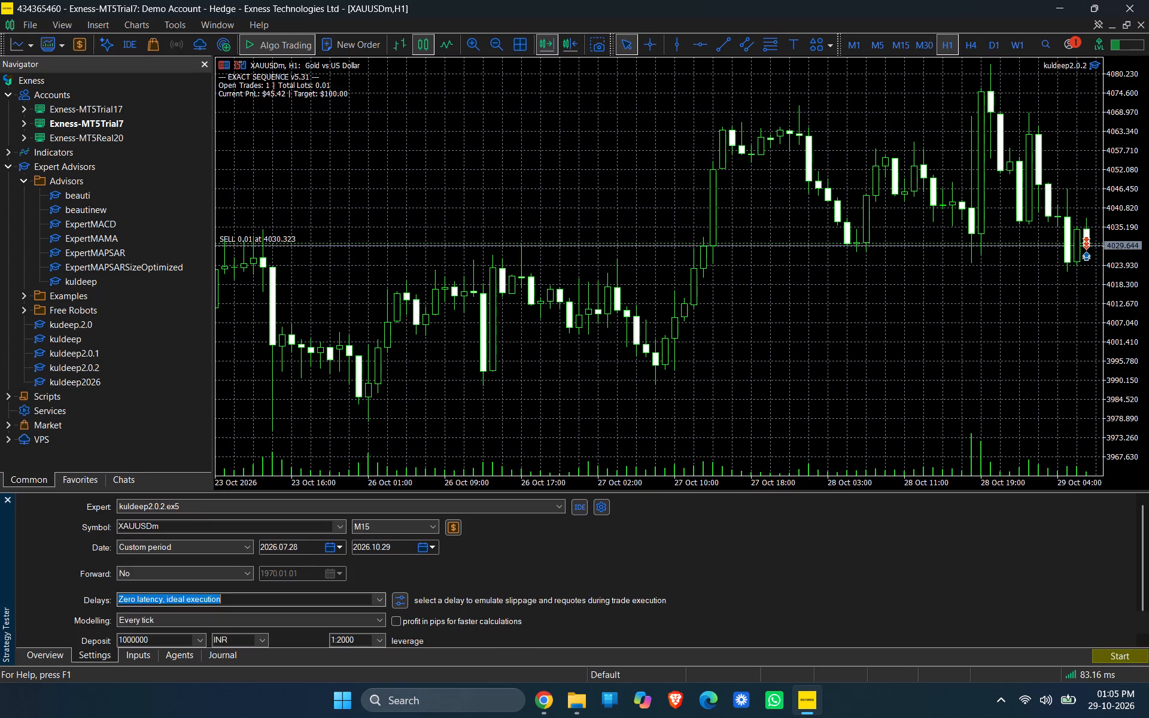
left_click(375, 600)
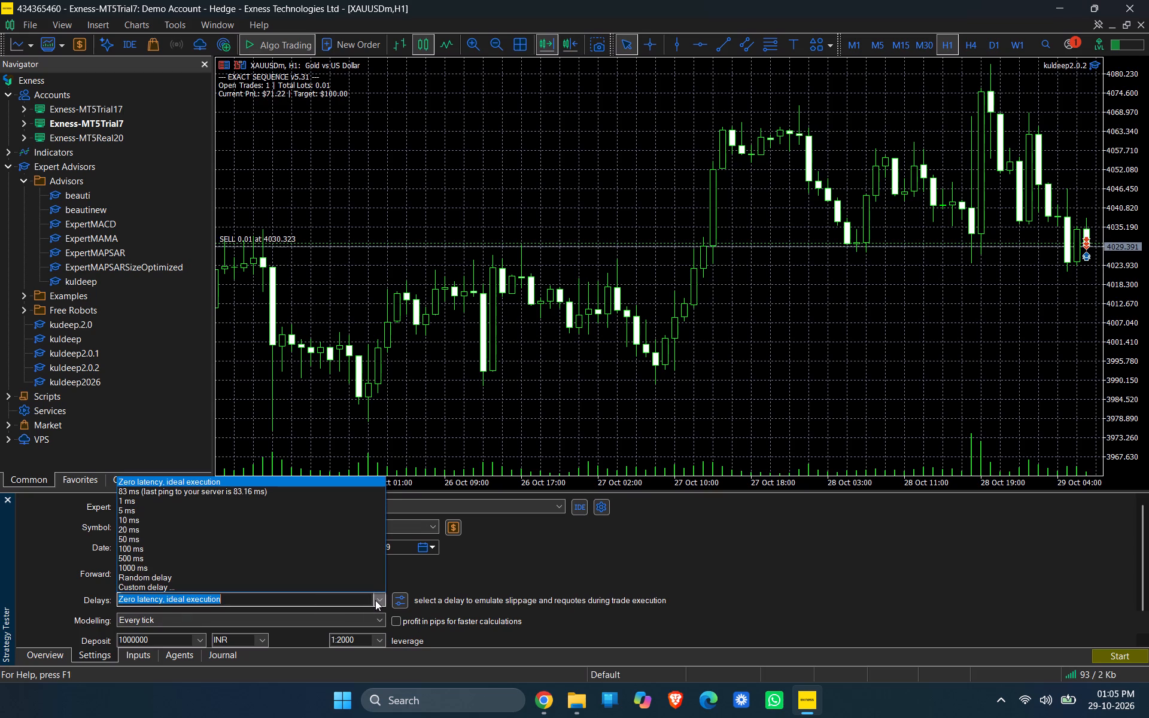
left_click(569, 552)
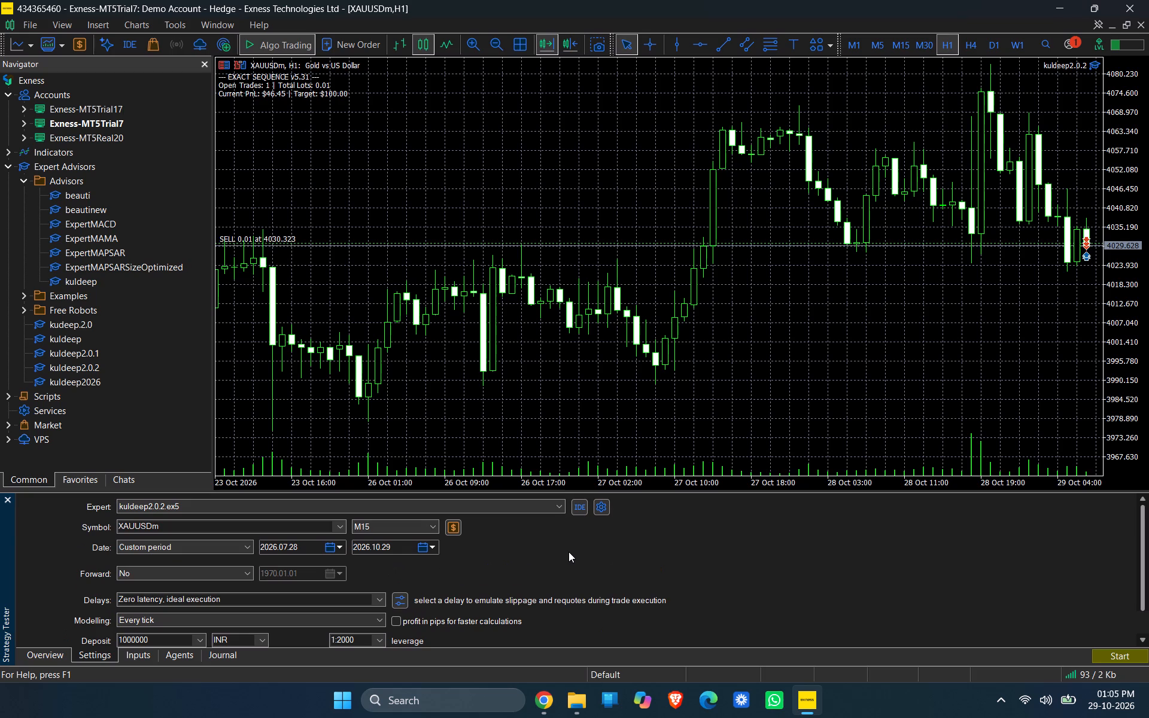
scroll(251, 600, "down", 1)
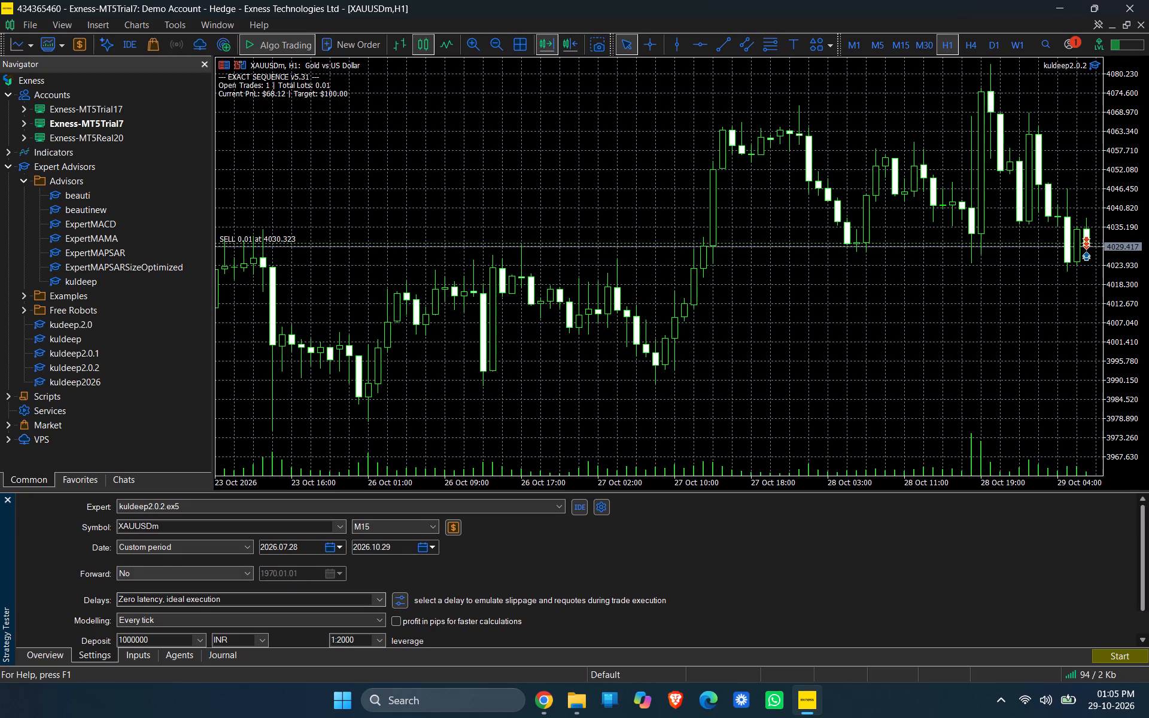
scroll(251, 600, "down", 1)
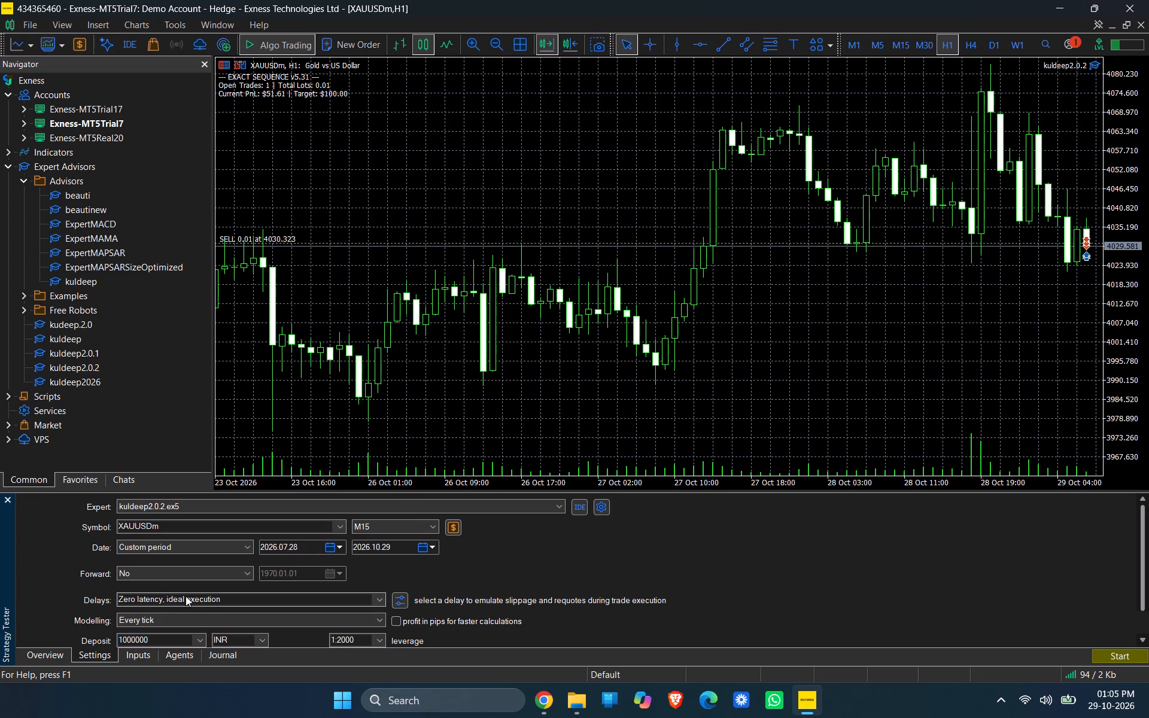
Set the expert's Entry Timeframe input to current in the Strategy Tester.
left_click(134, 660)
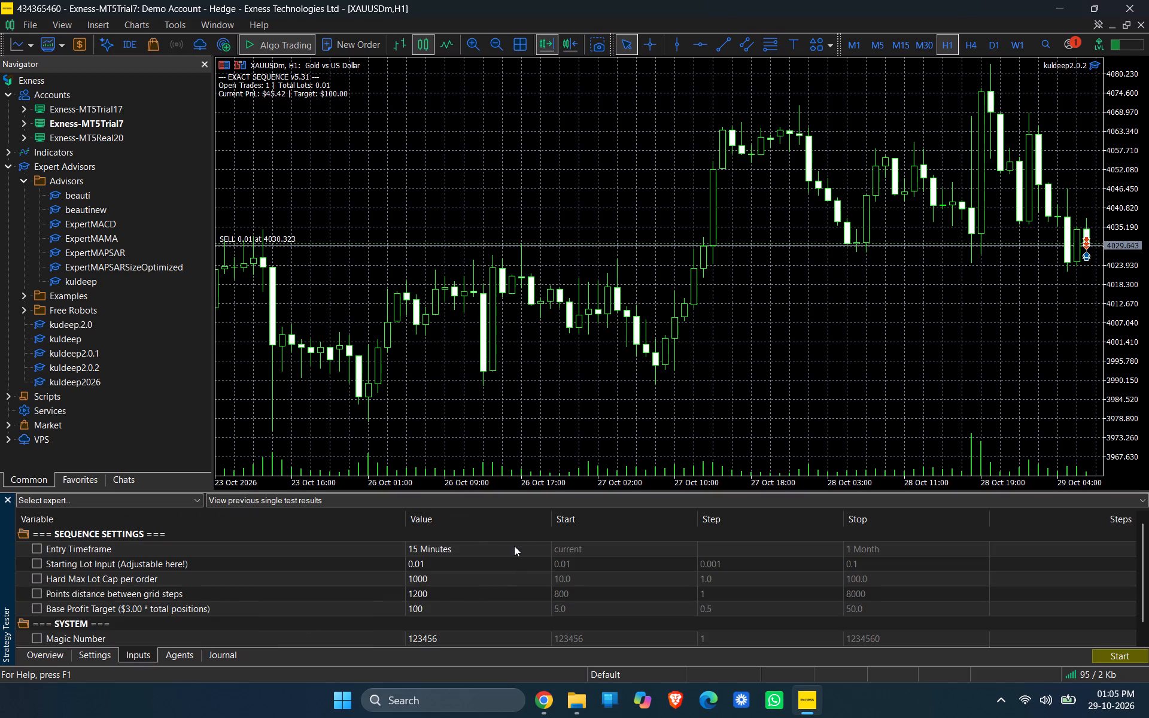
left_click(509, 546)
left_click(509, 546)
left_click(509, 546)
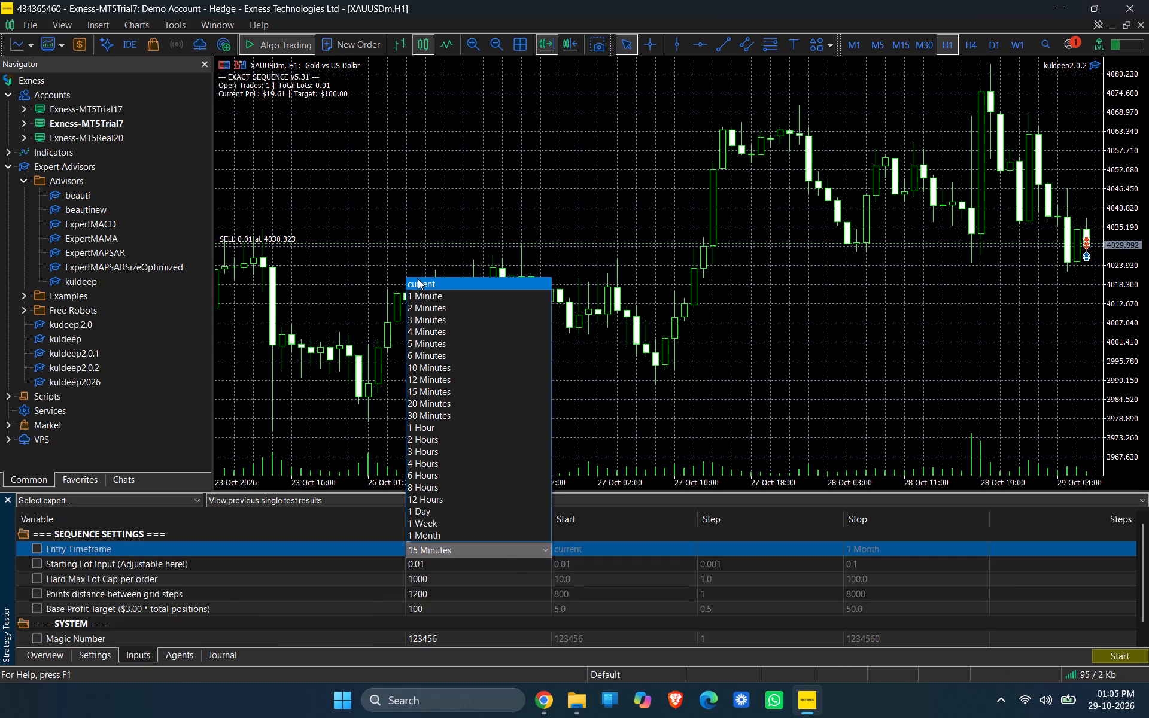
left_click(418, 281)
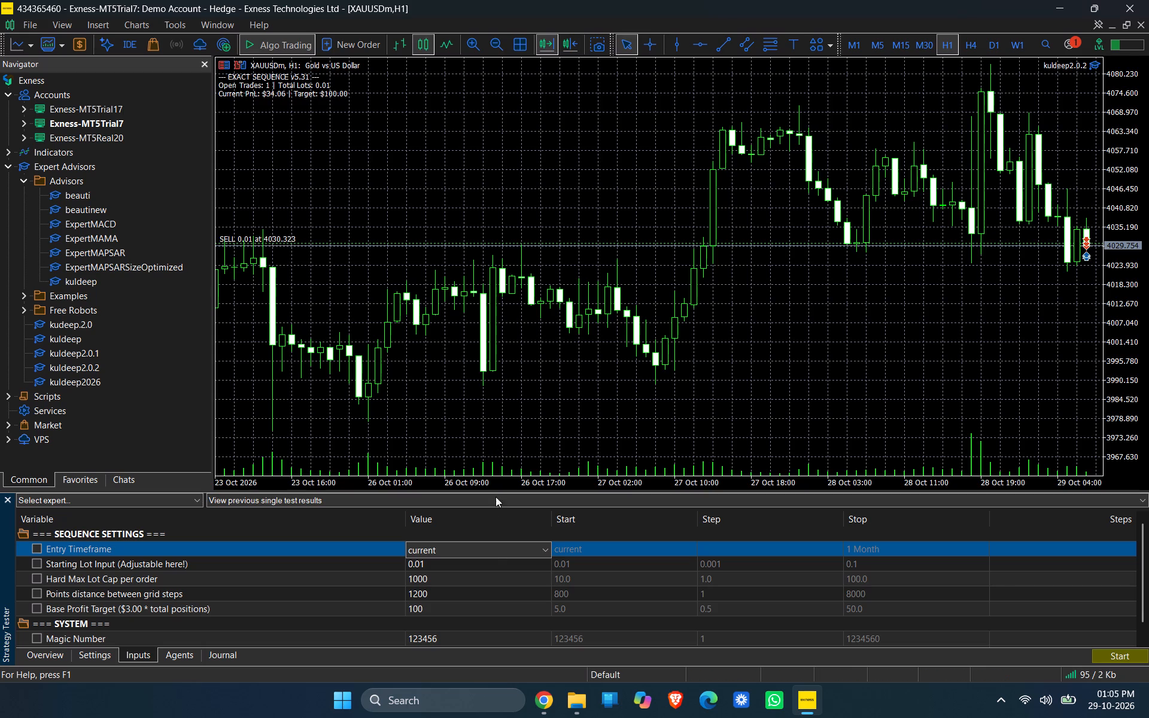
left_click(491, 548)
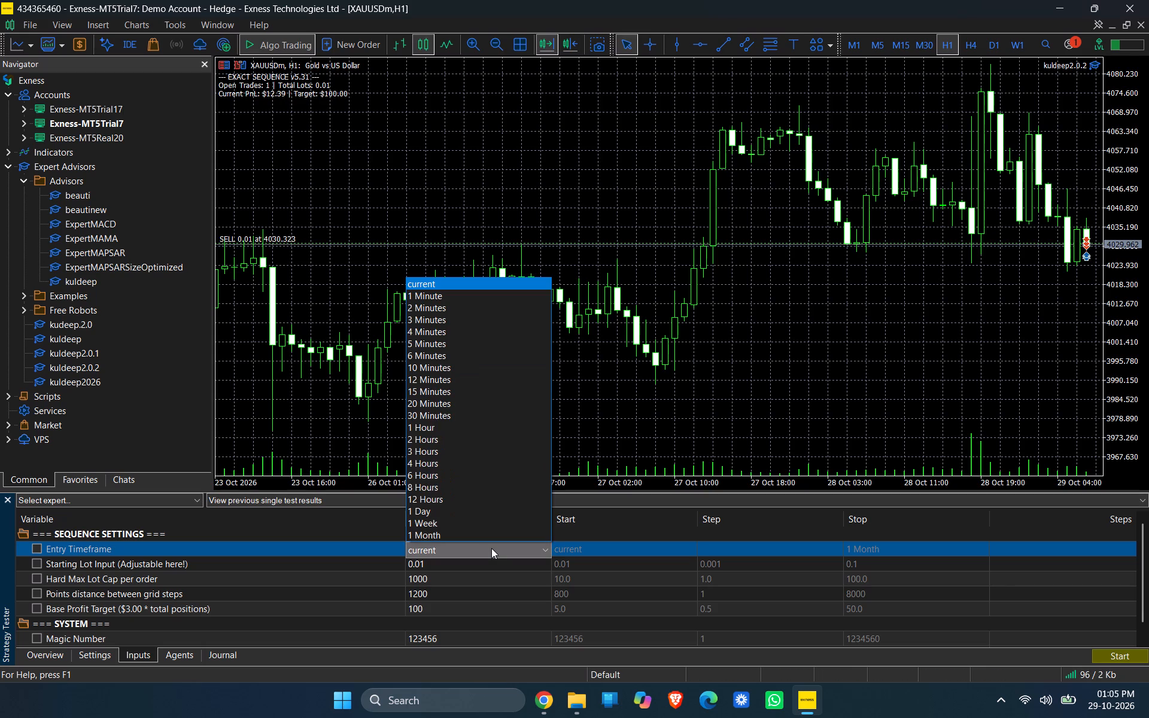
left_click(491, 548)
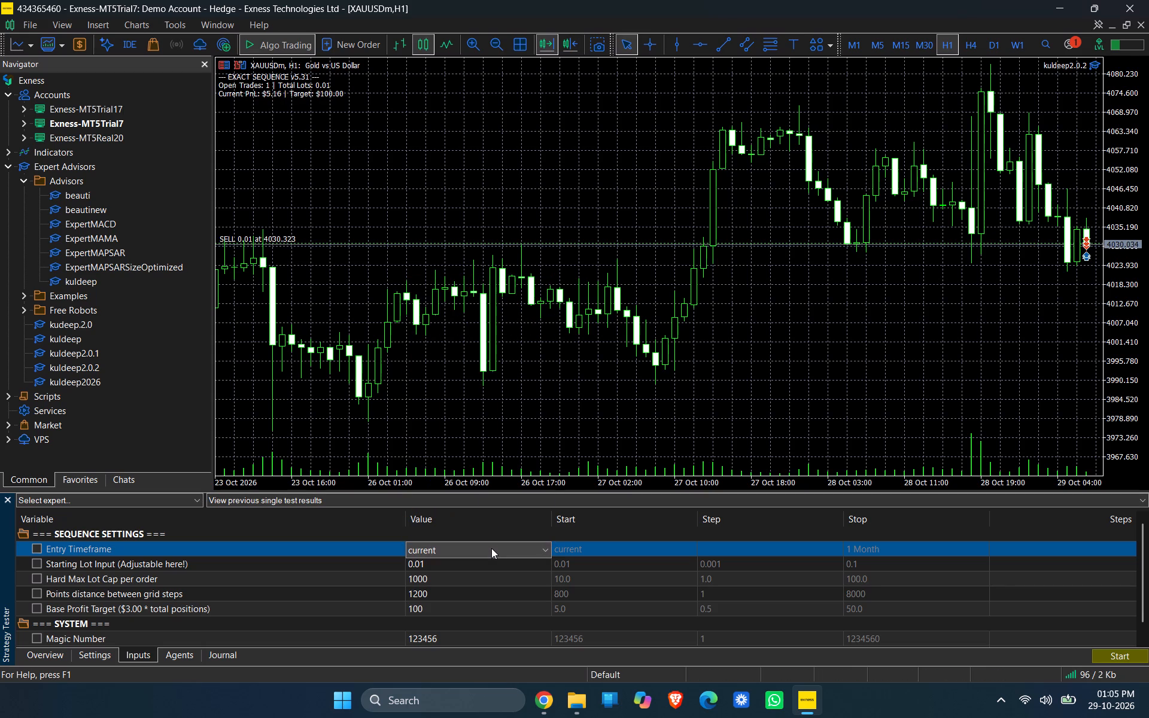
Check the remaining expert inputs and run the kuldeep2.0.2 backtest on XAUUSDm M15.
scroll(491, 548, "down", 1)
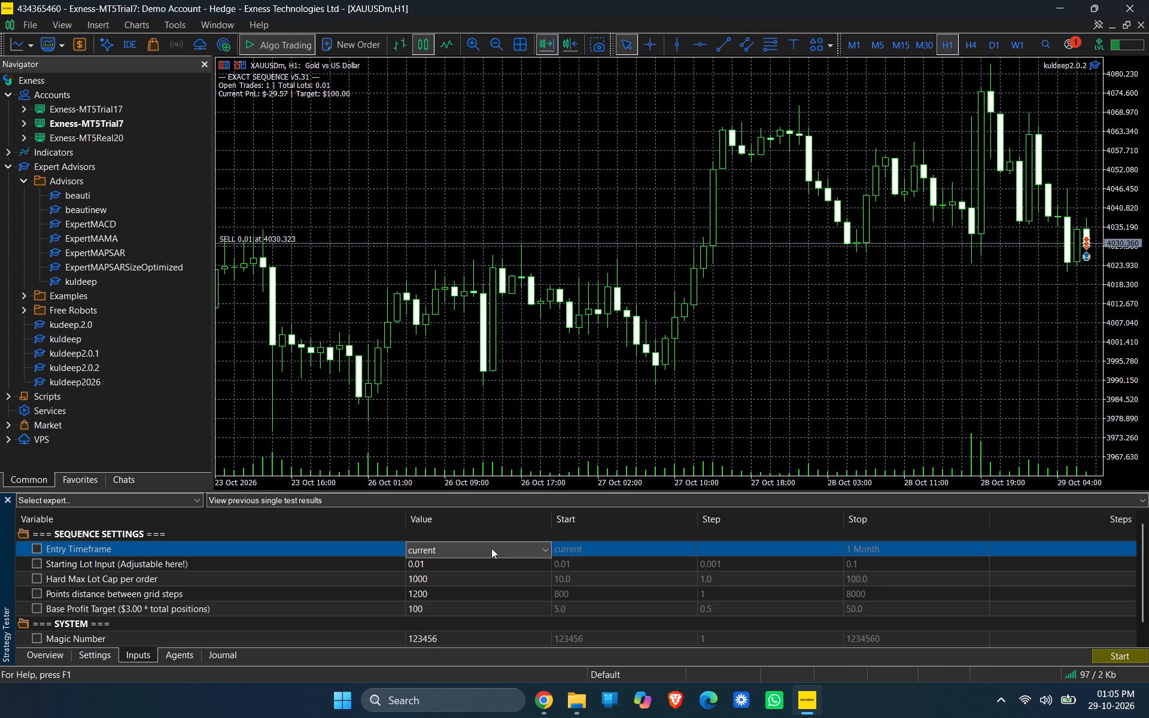
left_click(459, 609)
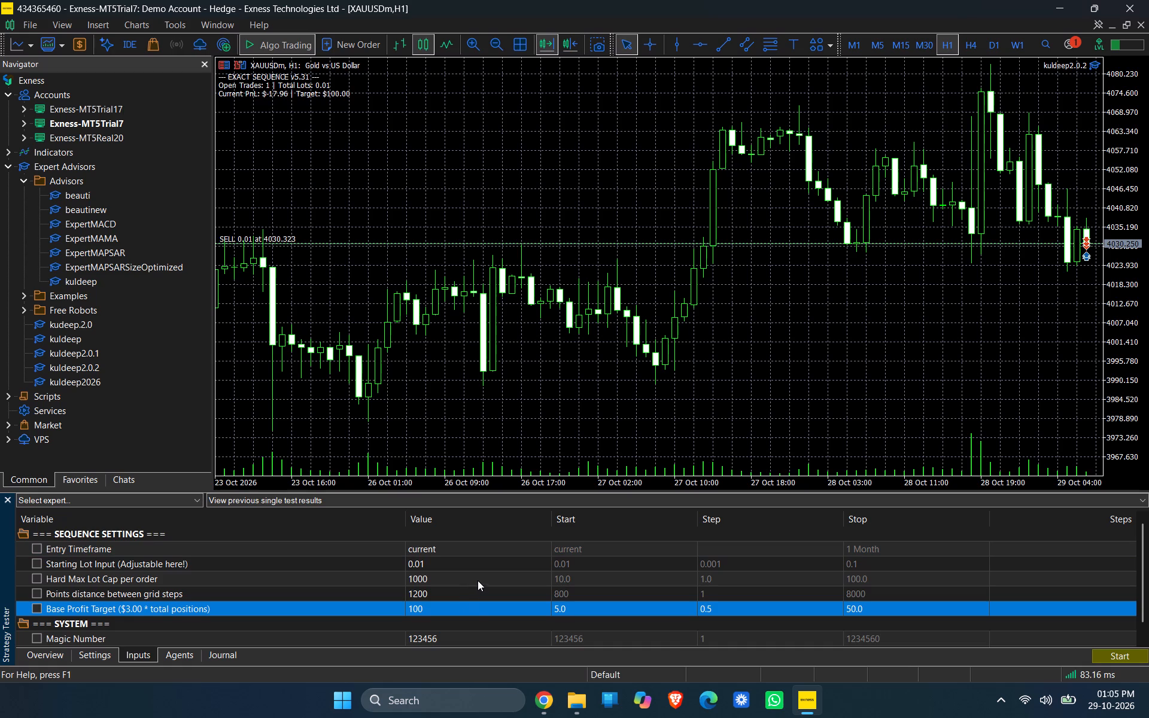
scroll(478, 579, "down", 1)
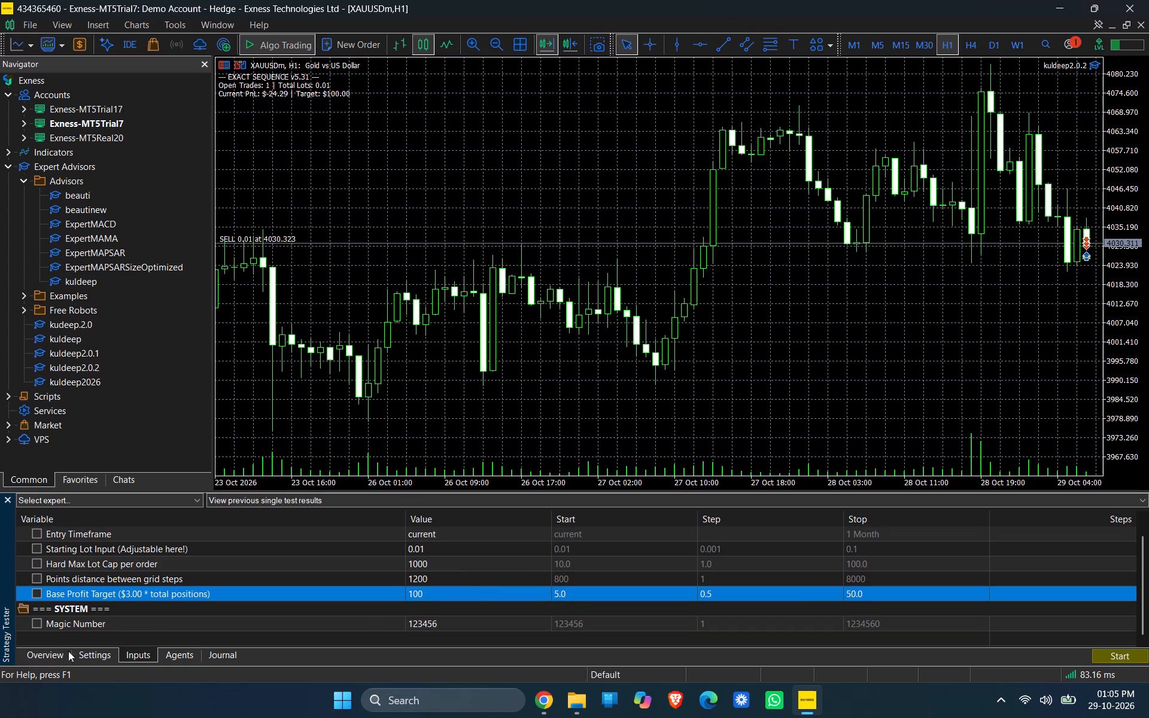
left_click(1112, 652)
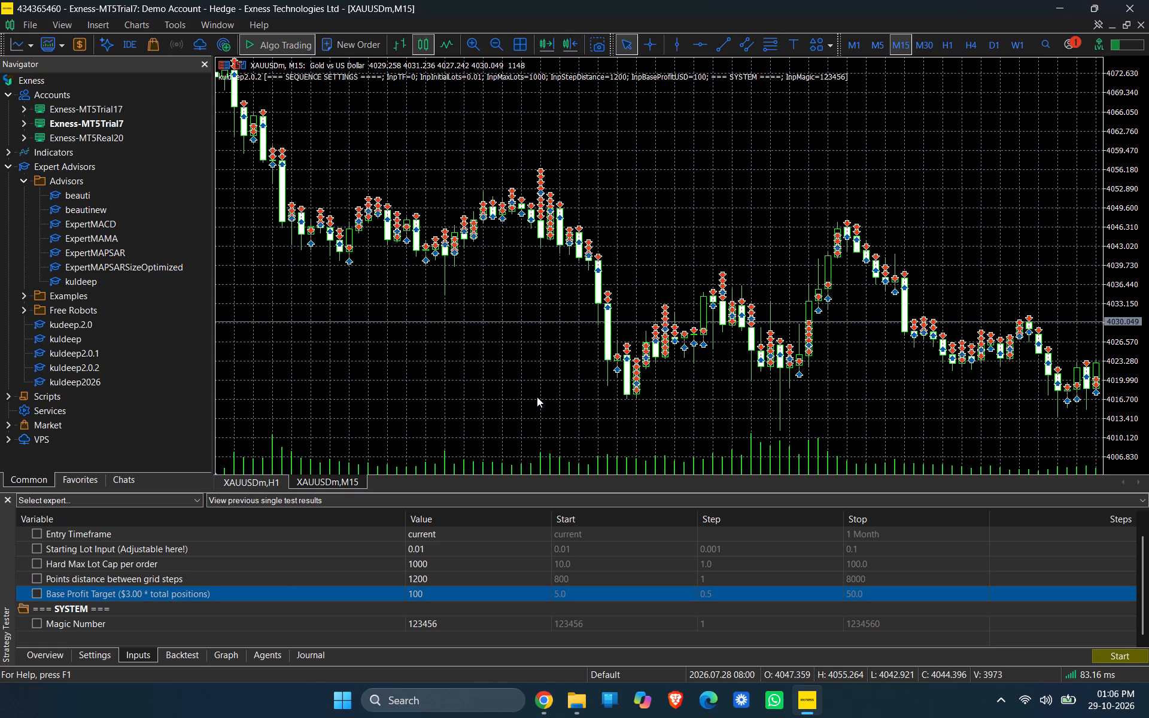
Examine the backtest's balance and equity graph, followed by its profit, drawdown and trade statistics.
left_click(223, 650)
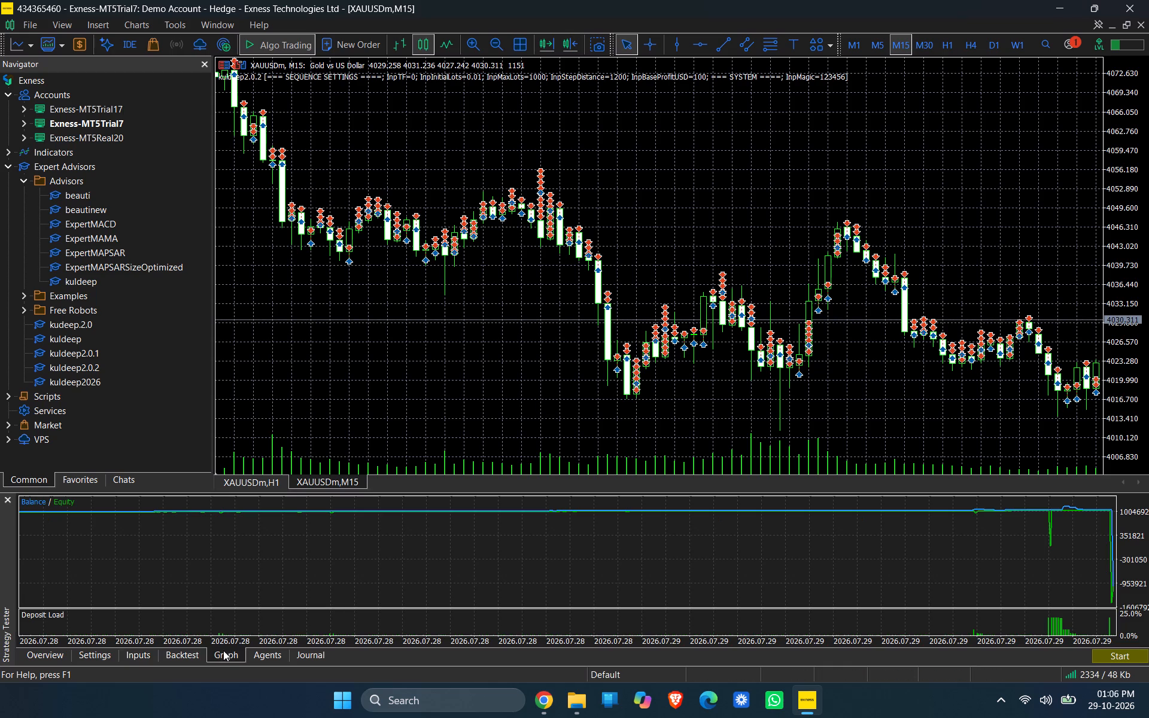
scroll(426, 575, "up", 1)
scroll(426, 575, "right", 1)
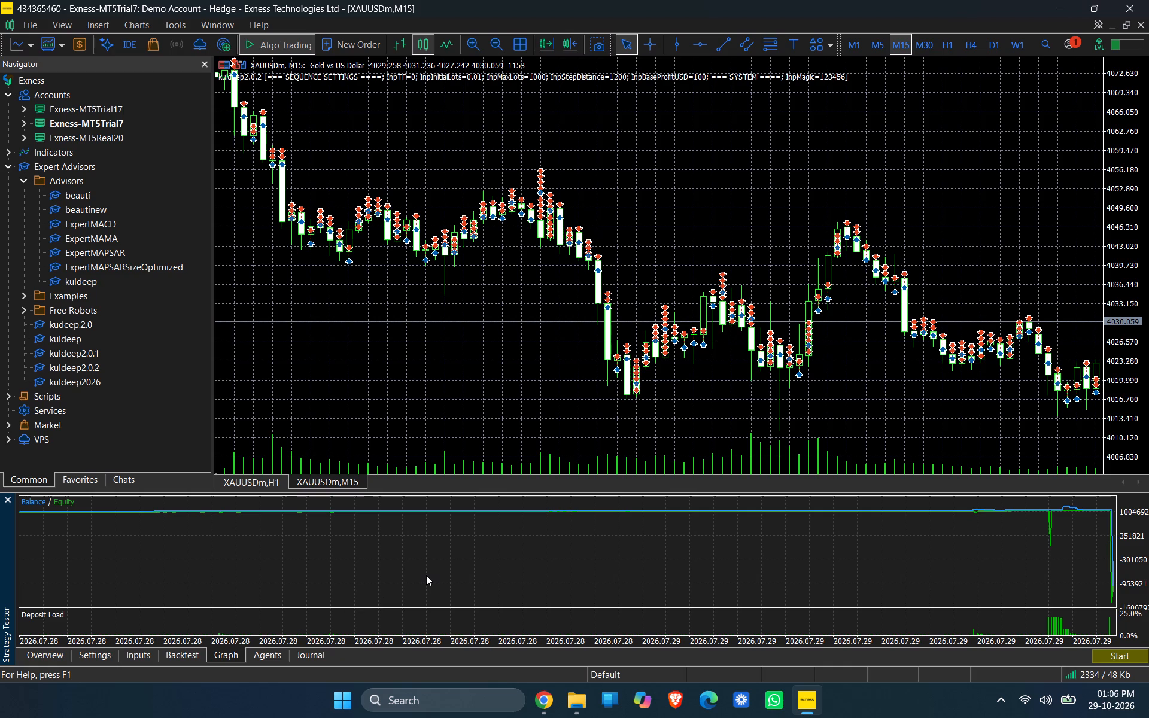
scroll(426, 575, "right", 1)
left_click(186, 656)
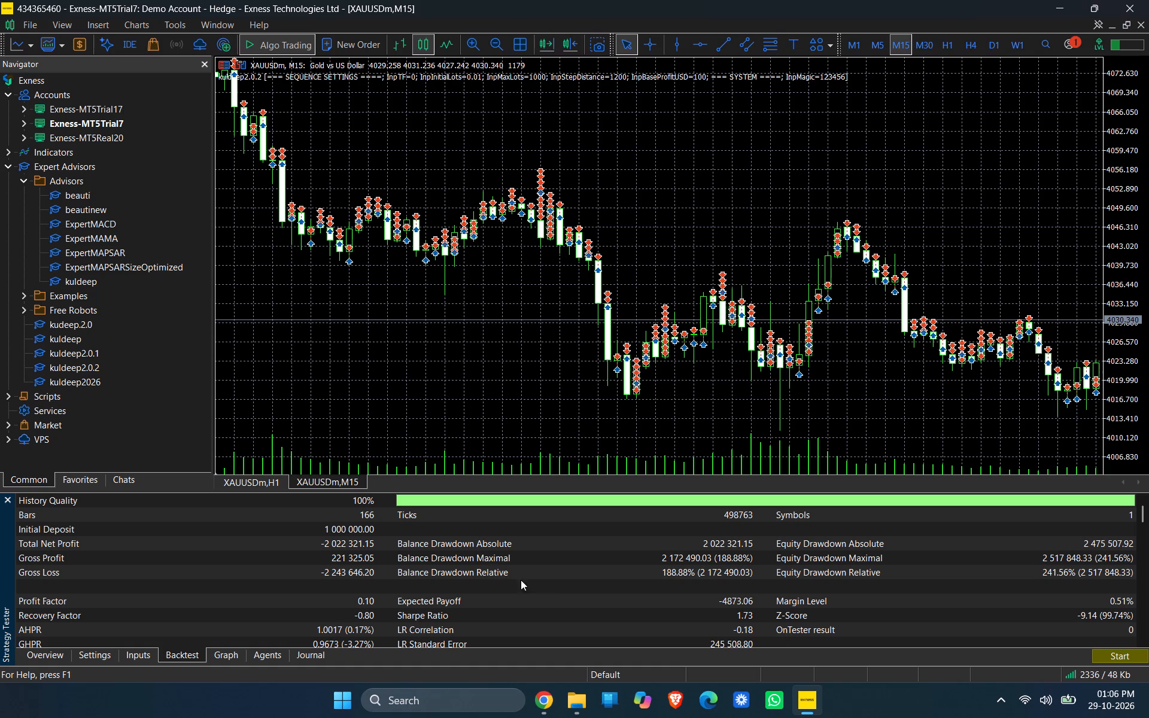
scroll(549, 585, "down", 1)
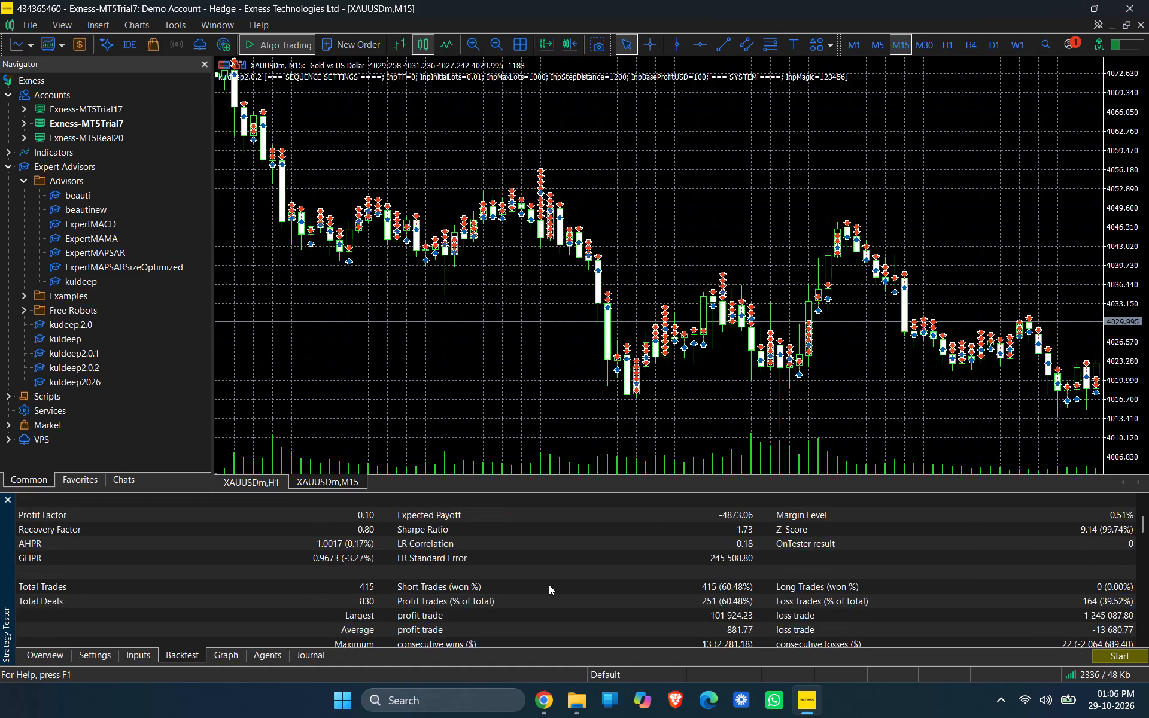
scroll(549, 585, "down", 2)
scroll(549, 585, "right", 3)
scroll(549, 585, "up", 1)
scroll(549, 585, "right", 2)
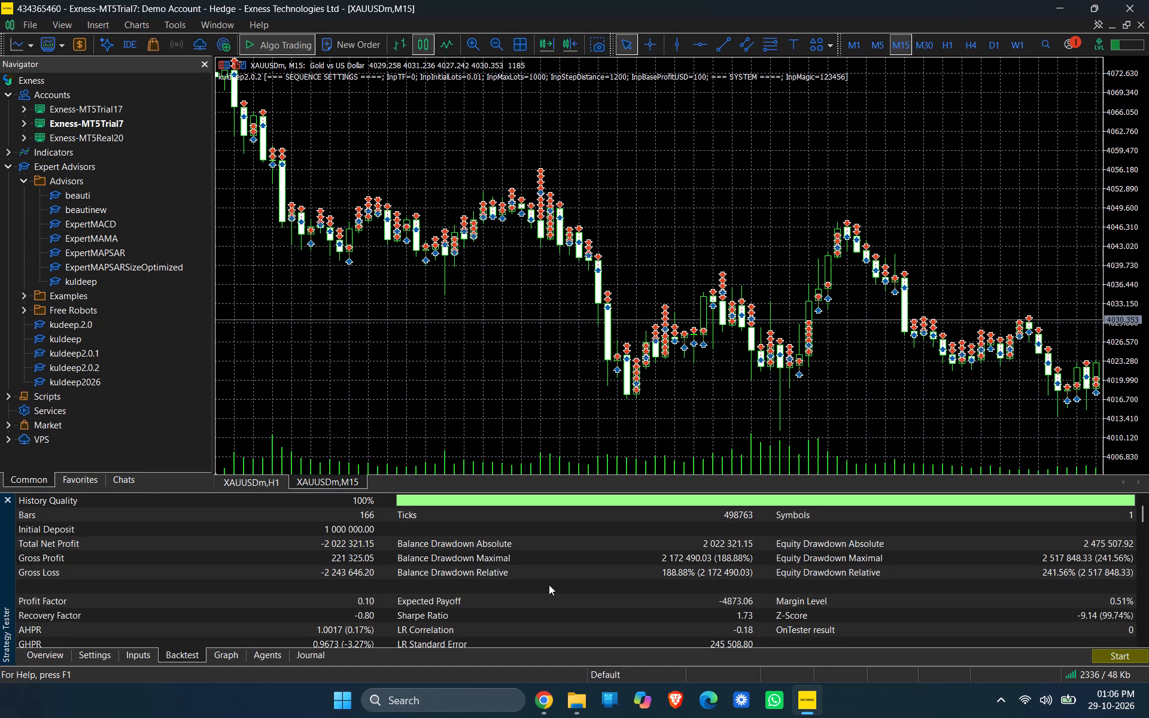
Close the XAUUSDm M15 chart generated by the backtest.
left_click(358, 476)
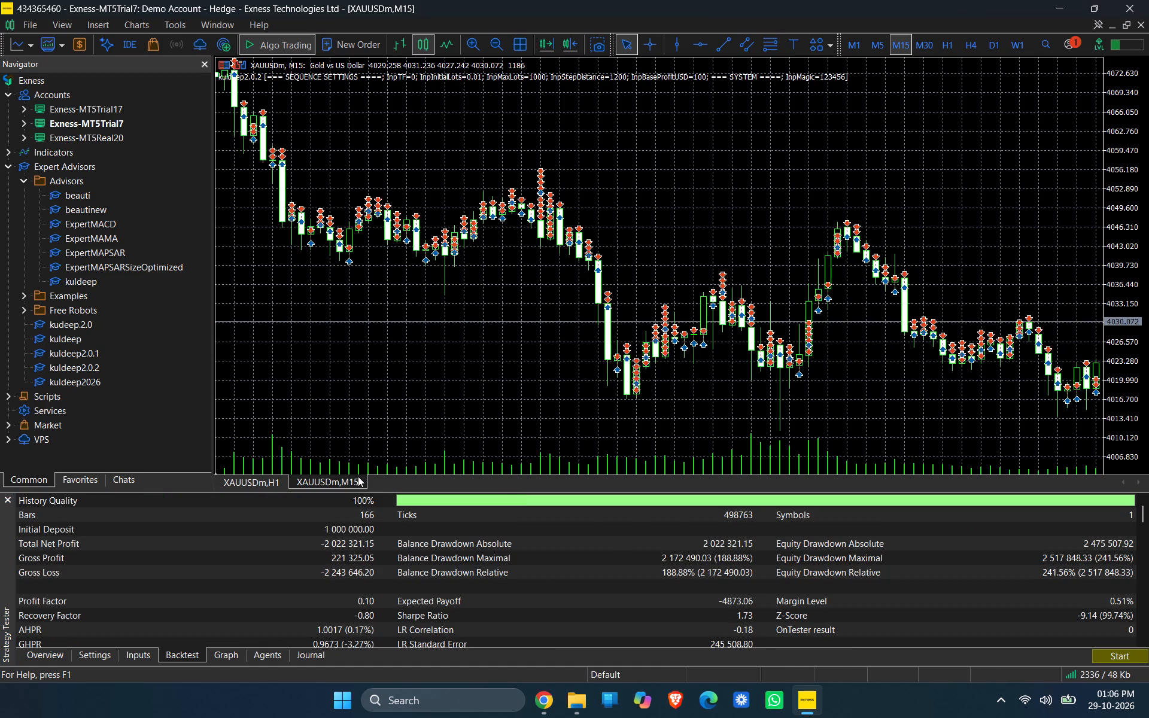
right_click(358, 476)
left_click(366, 482)
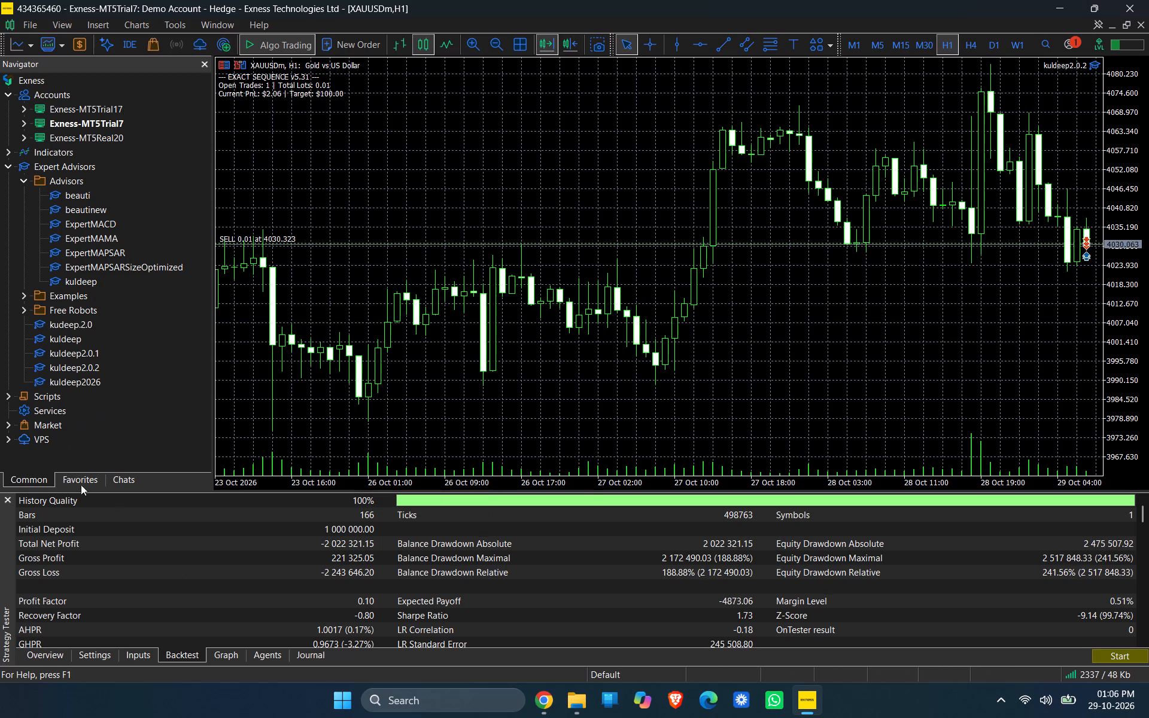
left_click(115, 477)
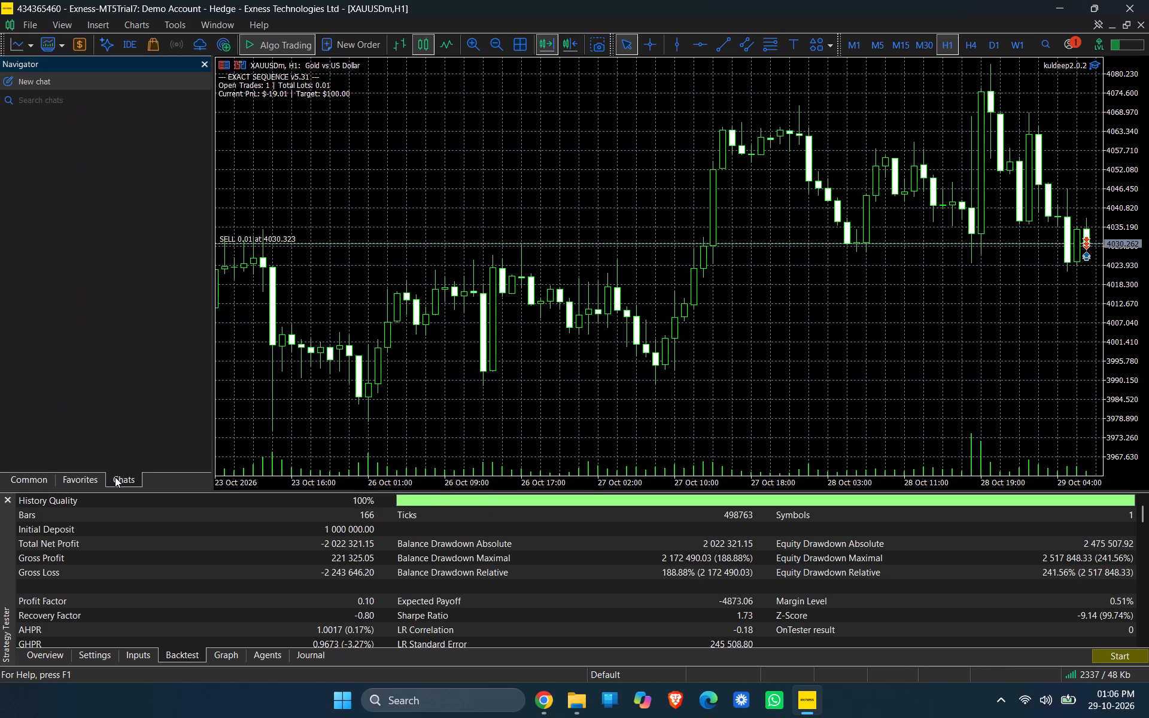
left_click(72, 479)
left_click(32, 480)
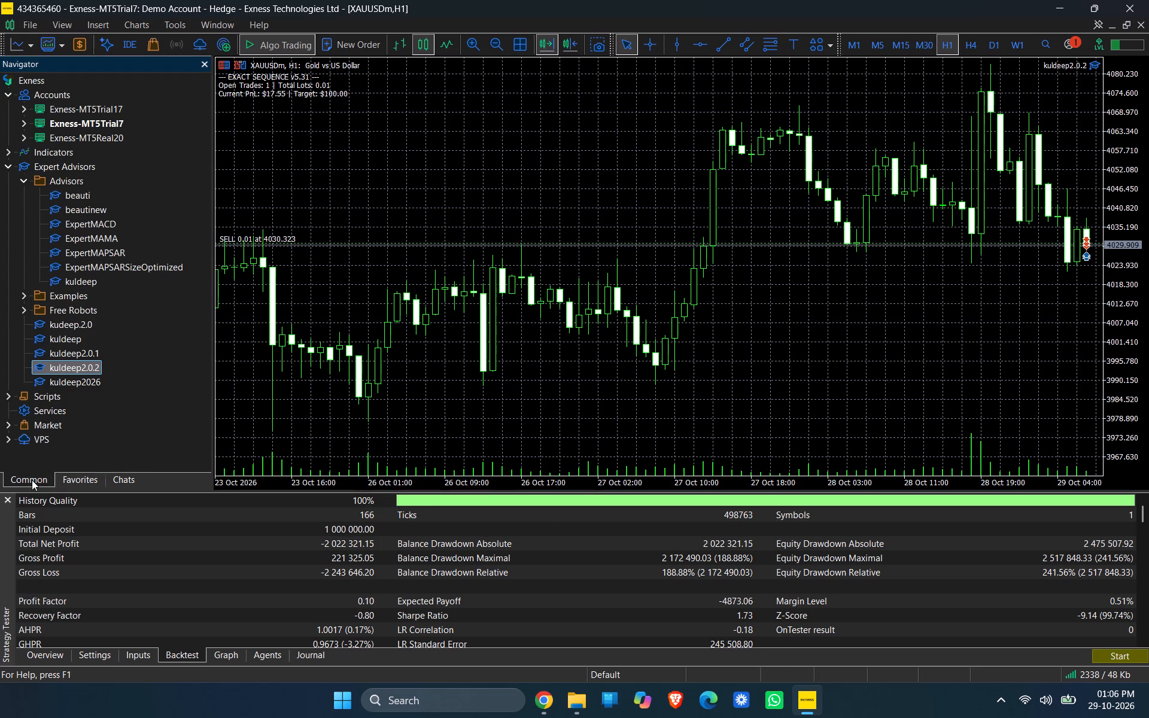
Set the Strategy Tester's custom period start date to 2026.10.28.
left_click(148, 651)
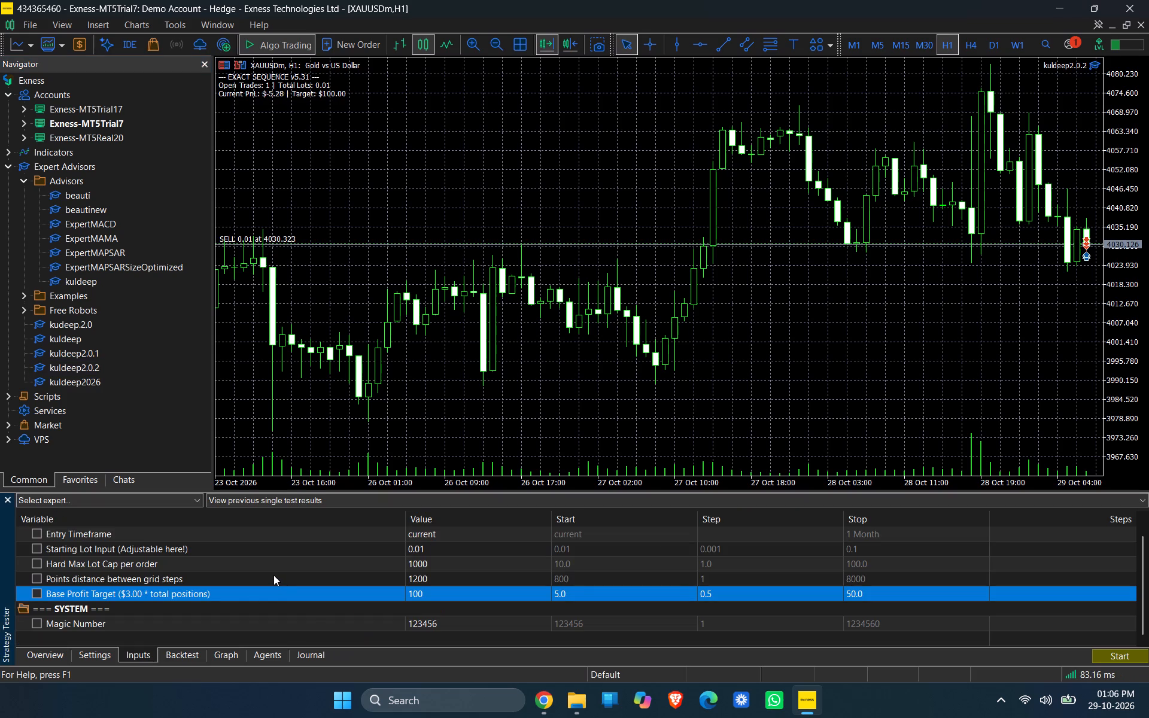
left_click(89, 659)
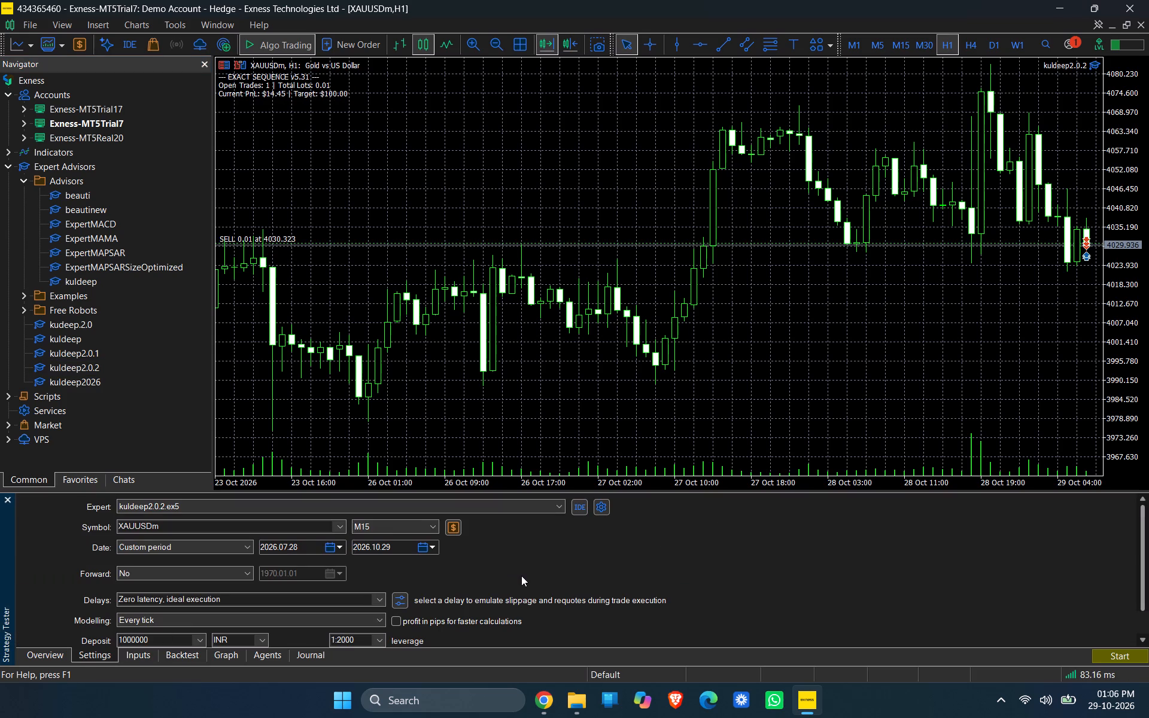
left_click(337, 547)
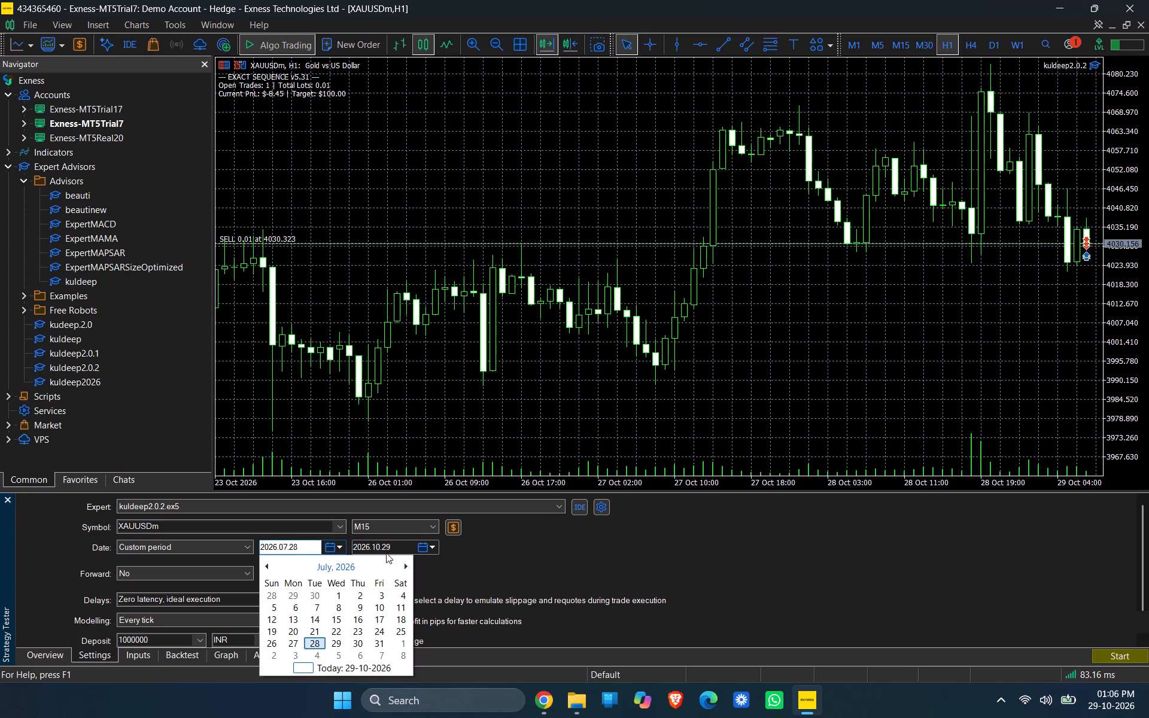
double_click(402, 566)
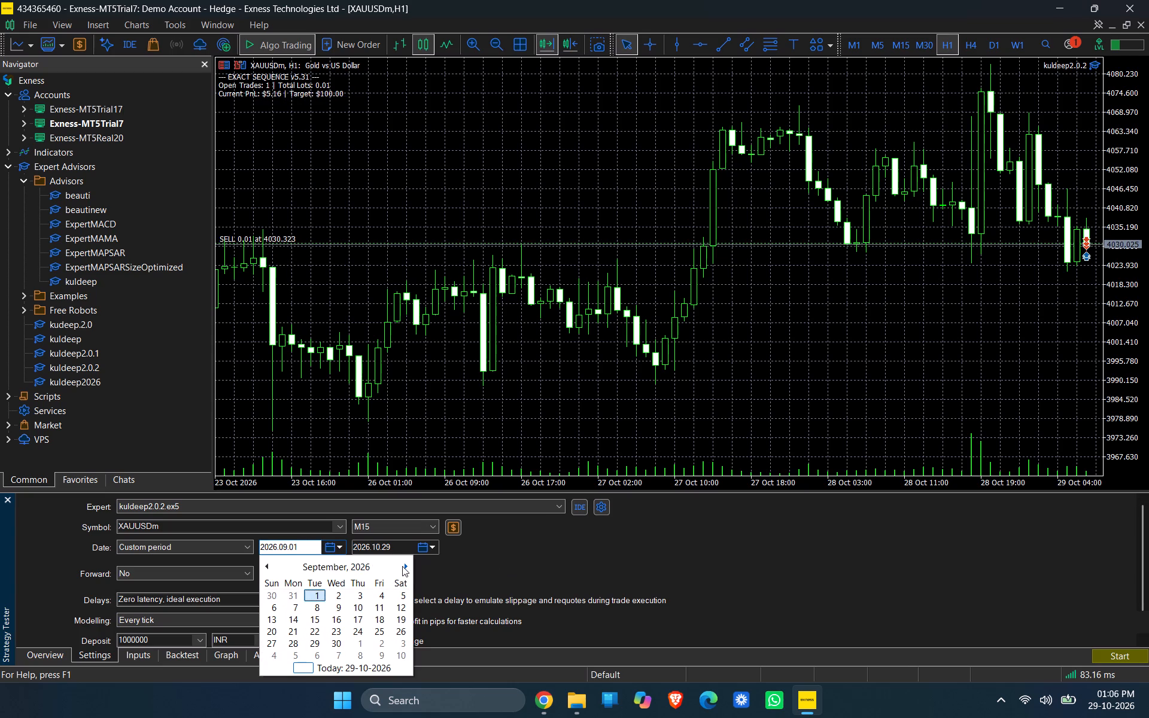
left_click(402, 566)
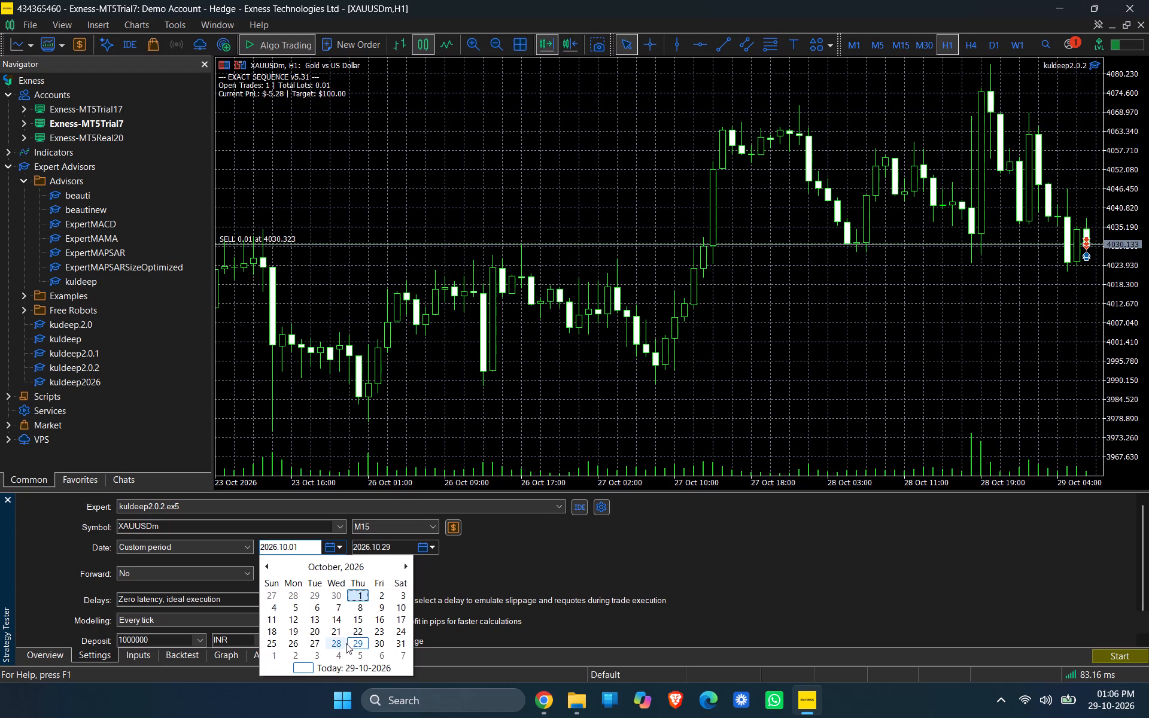
left_click(340, 643)
Check the remaining tester settings and run the backtest for the shortened period.
scroll(541, 587, "down", 1)
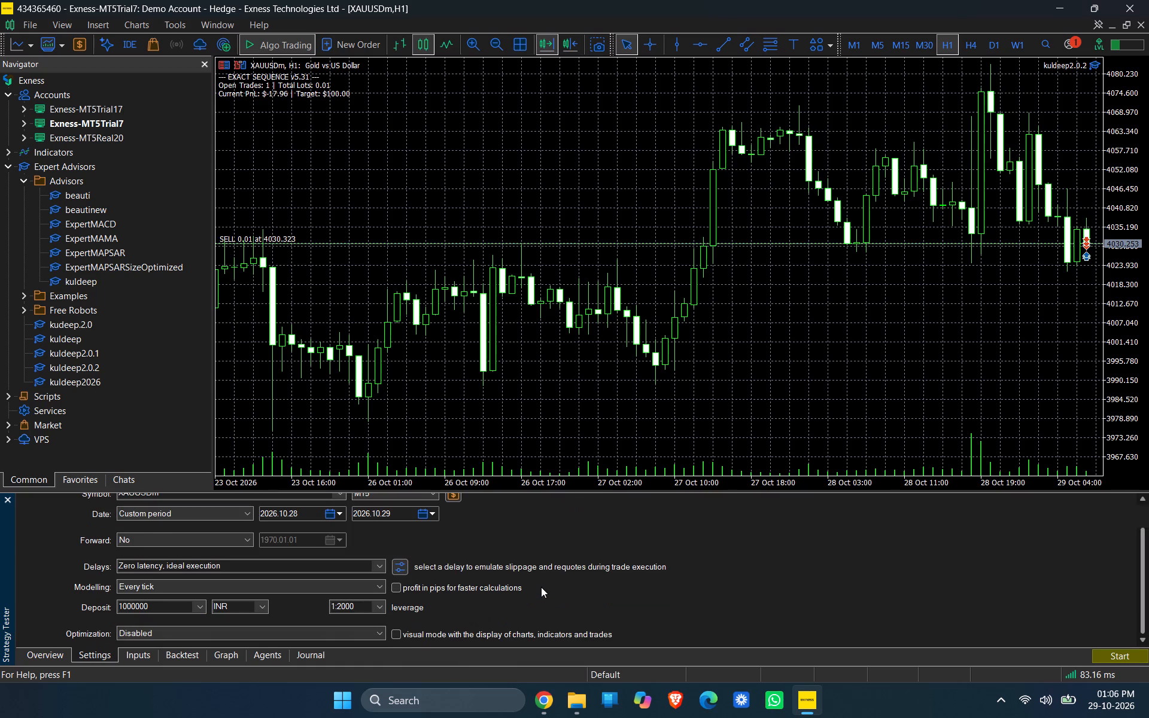
scroll(541, 587, "down", 1)
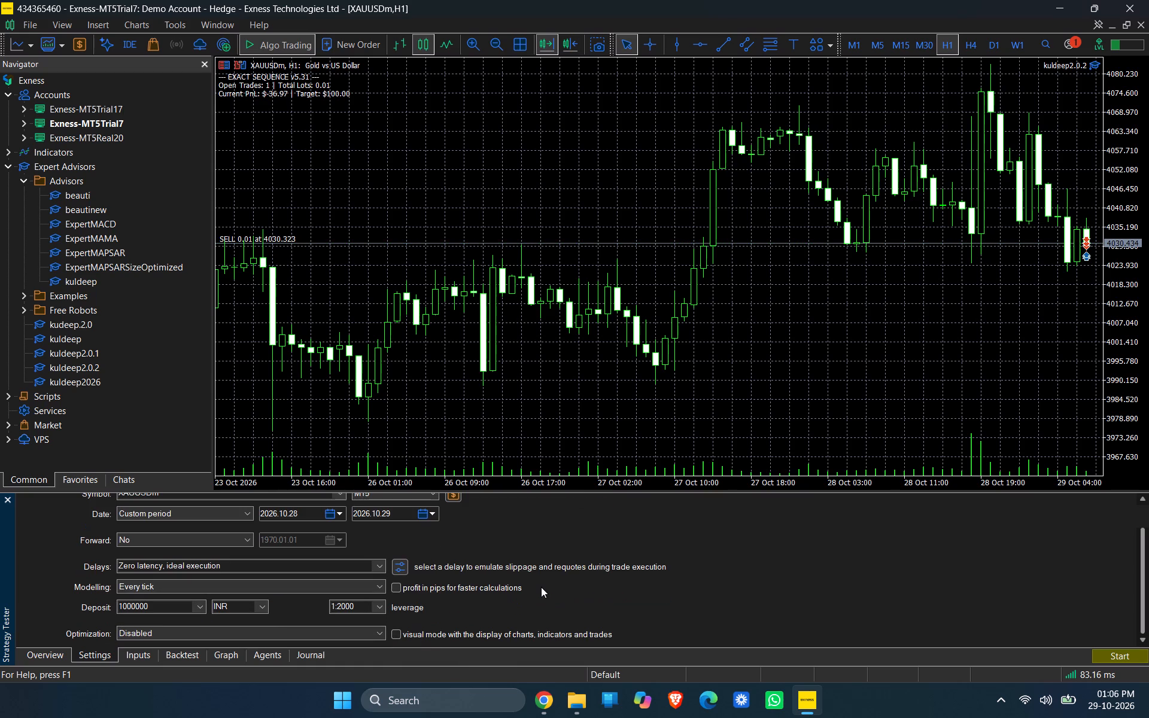
scroll(541, 587, "down", 1)
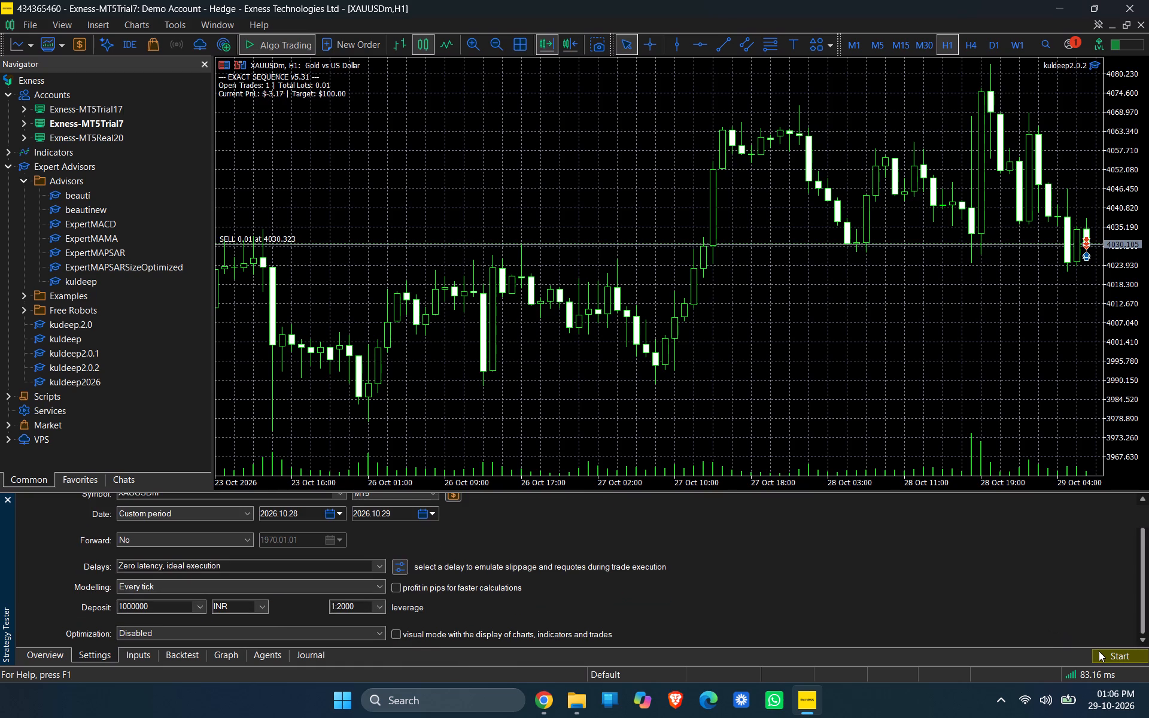
left_click(1099, 652)
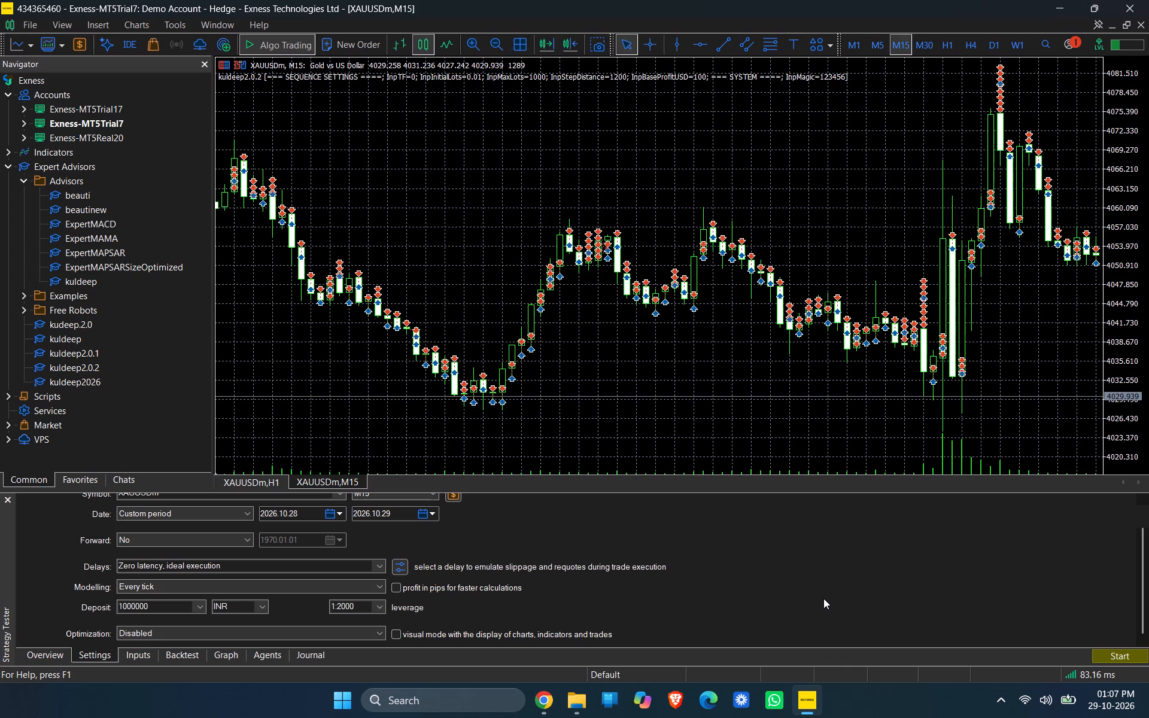
Examine the new backtest's balance graph and its full report, including trade statistics, hourly and weekday charts, and holding times.
left_click(222, 654)
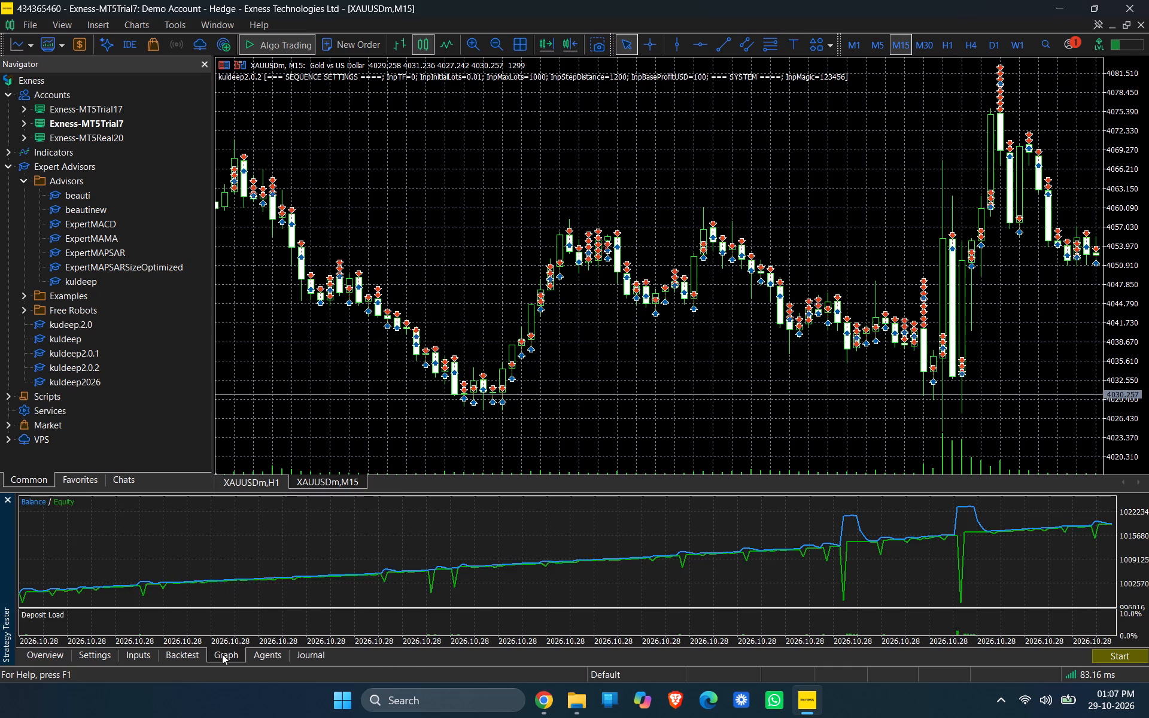
left_click(186, 653)
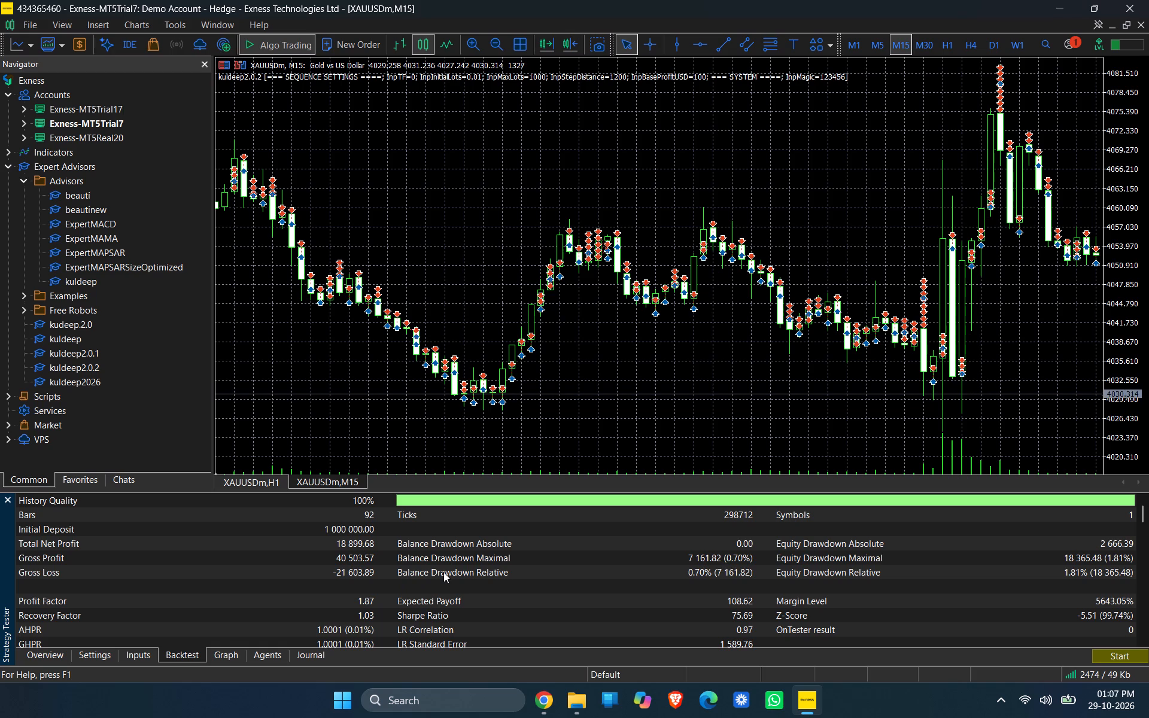
scroll(443, 572, "down", 2)
scroll(443, 572, "up", 1)
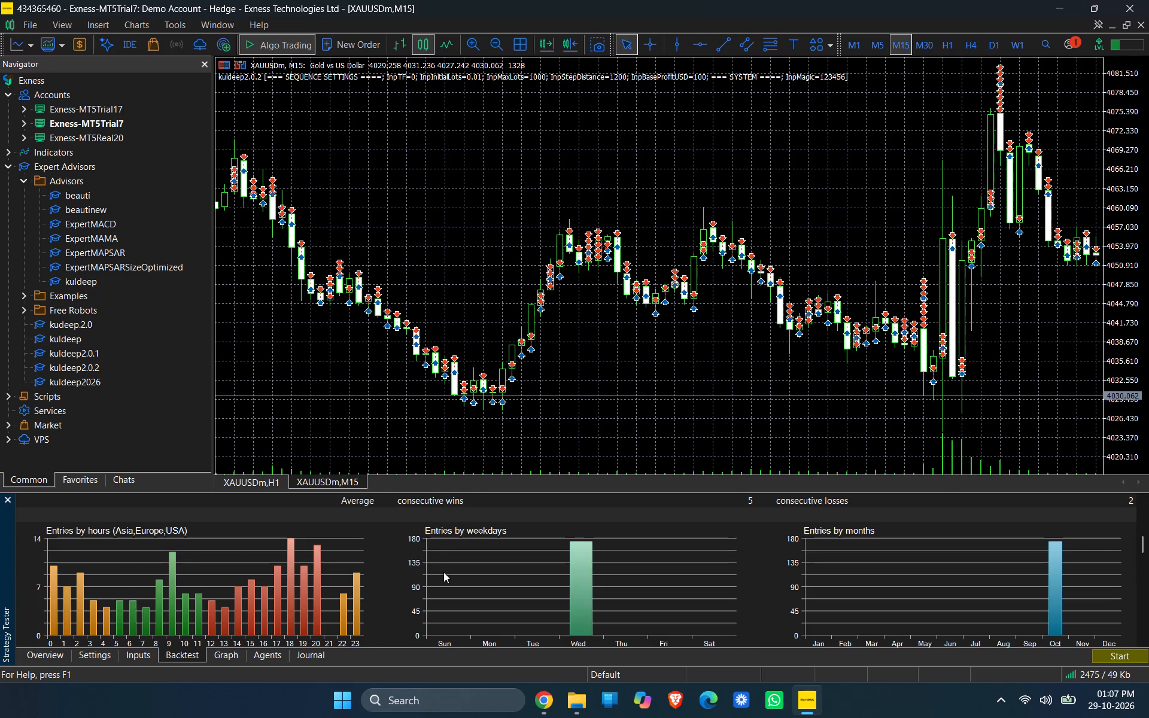
scroll(443, 572, "up", 3)
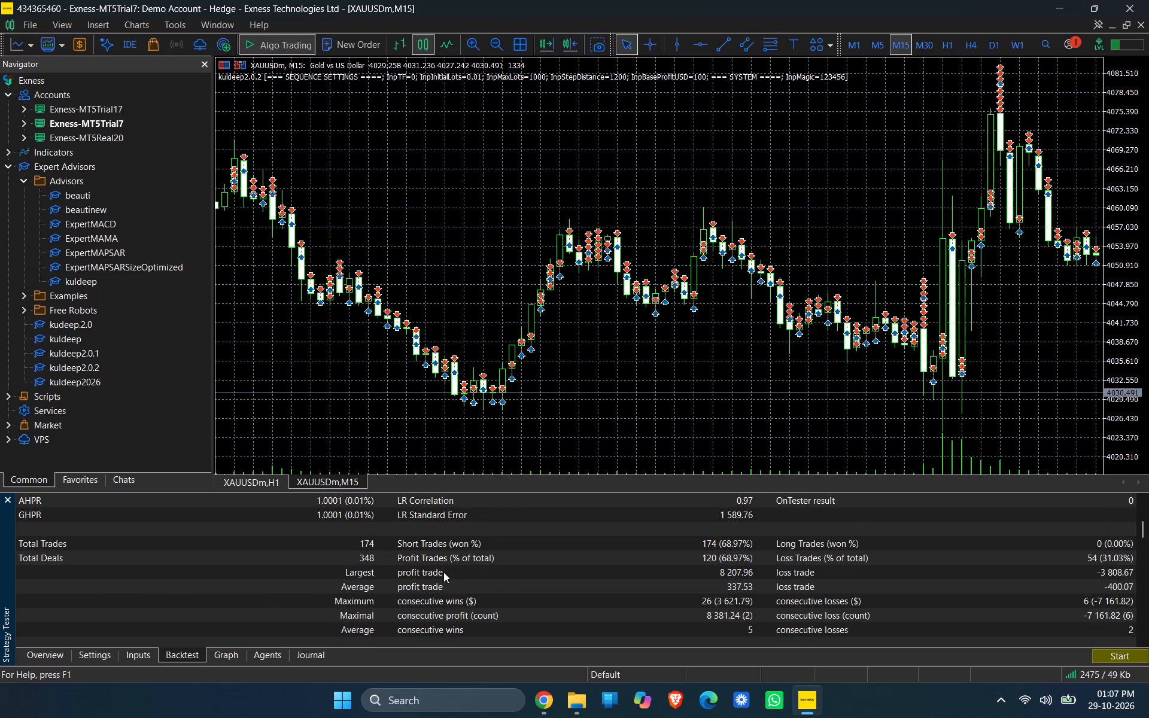
scroll(443, 572, "up", 1)
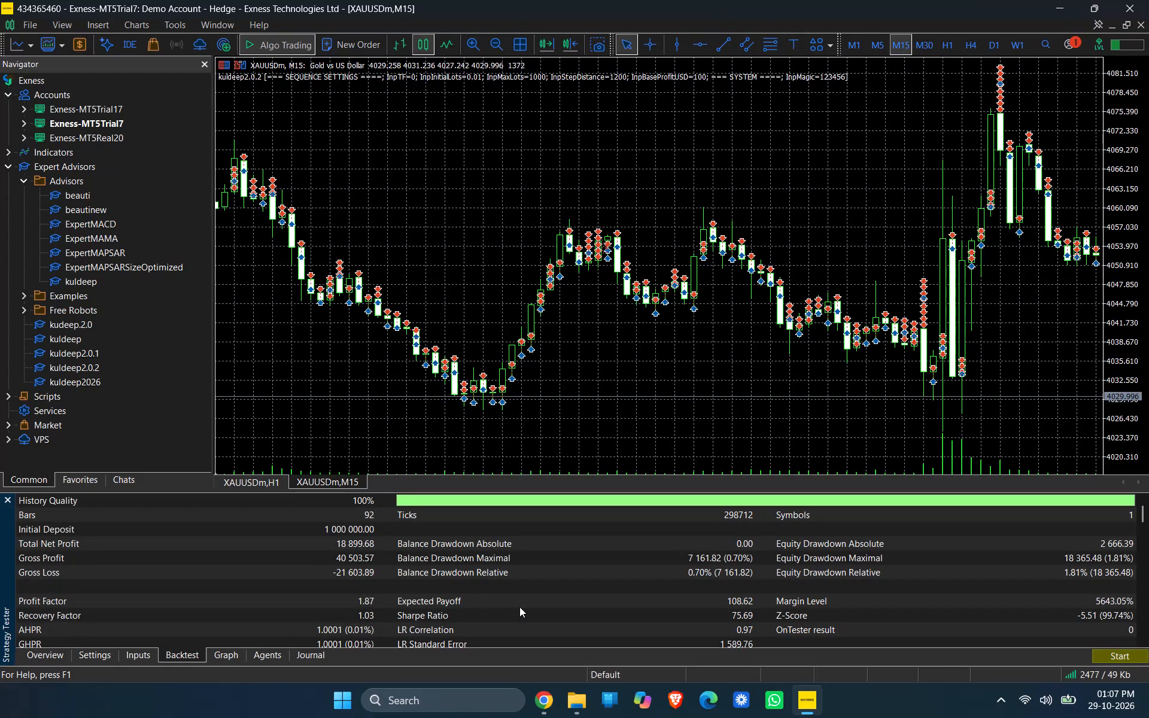
scroll(519, 607, "down", 2)
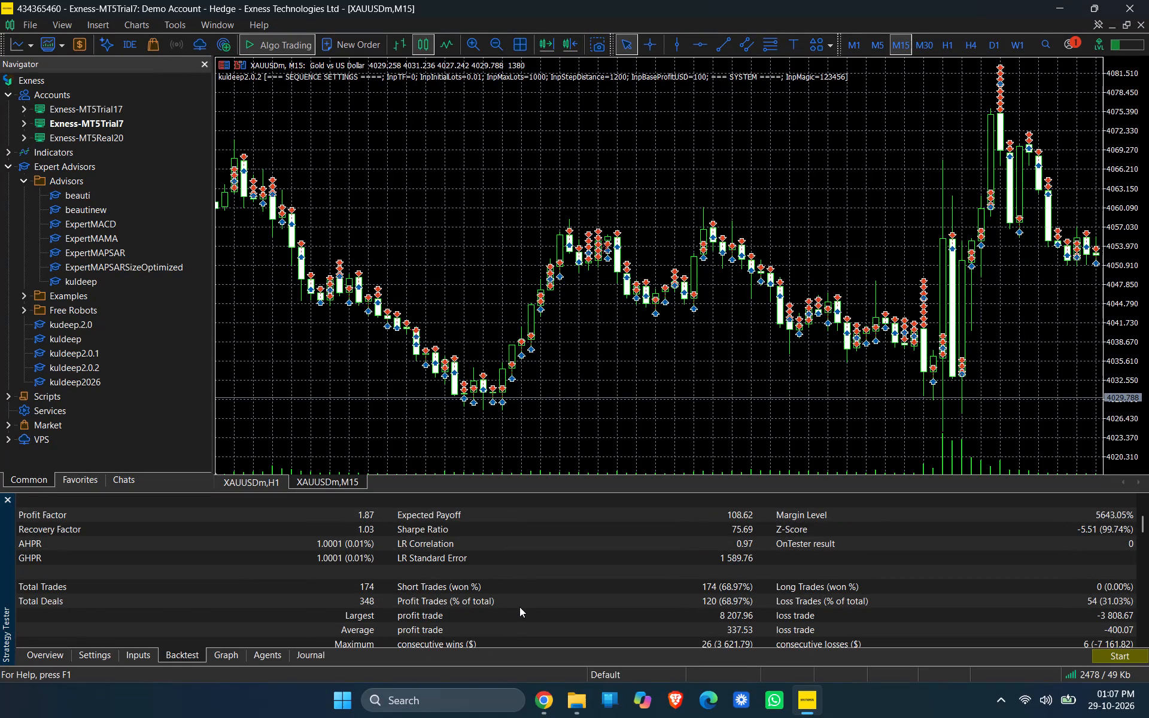
scroll(519, 607, "down", 2)
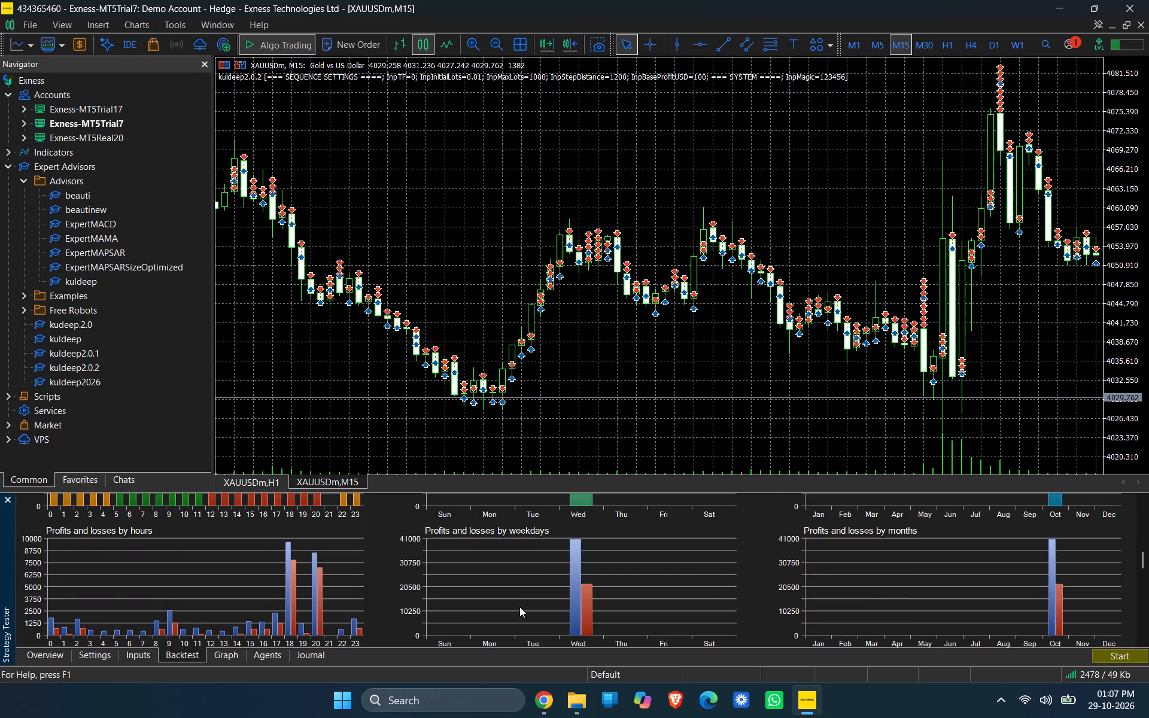
scroll(519, 607, "down", 4)
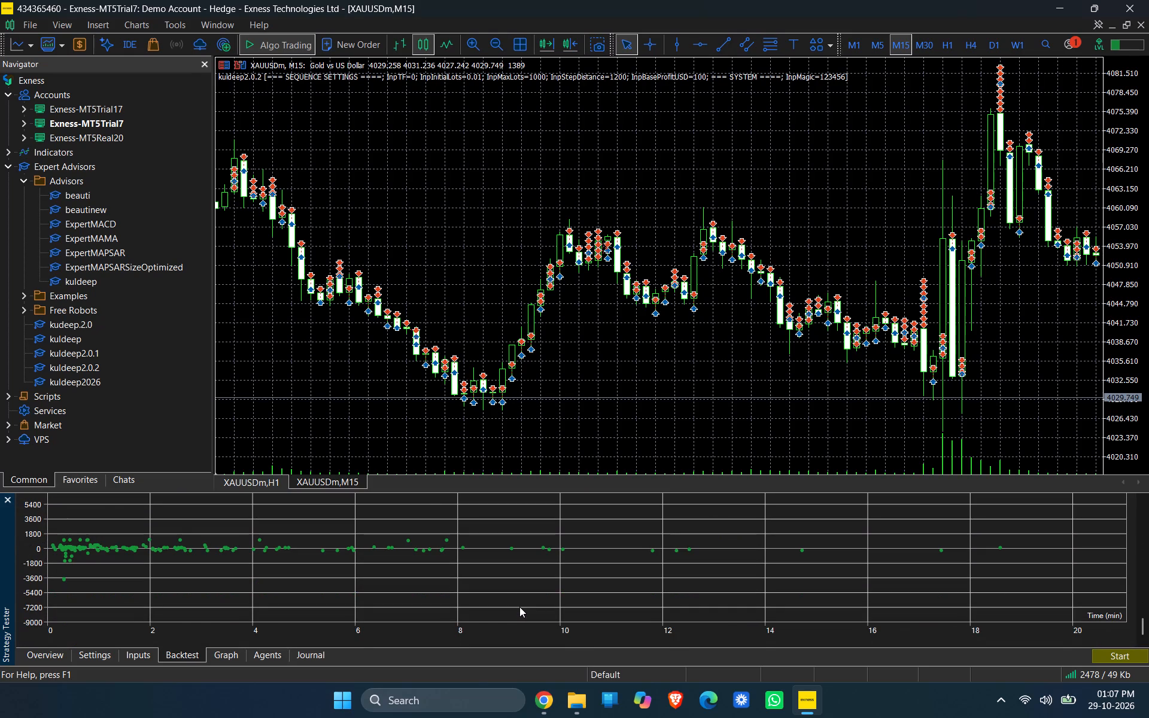
Review the summary statistics at the top of the backtest report again.
scroll(519, 607, "up", 4)
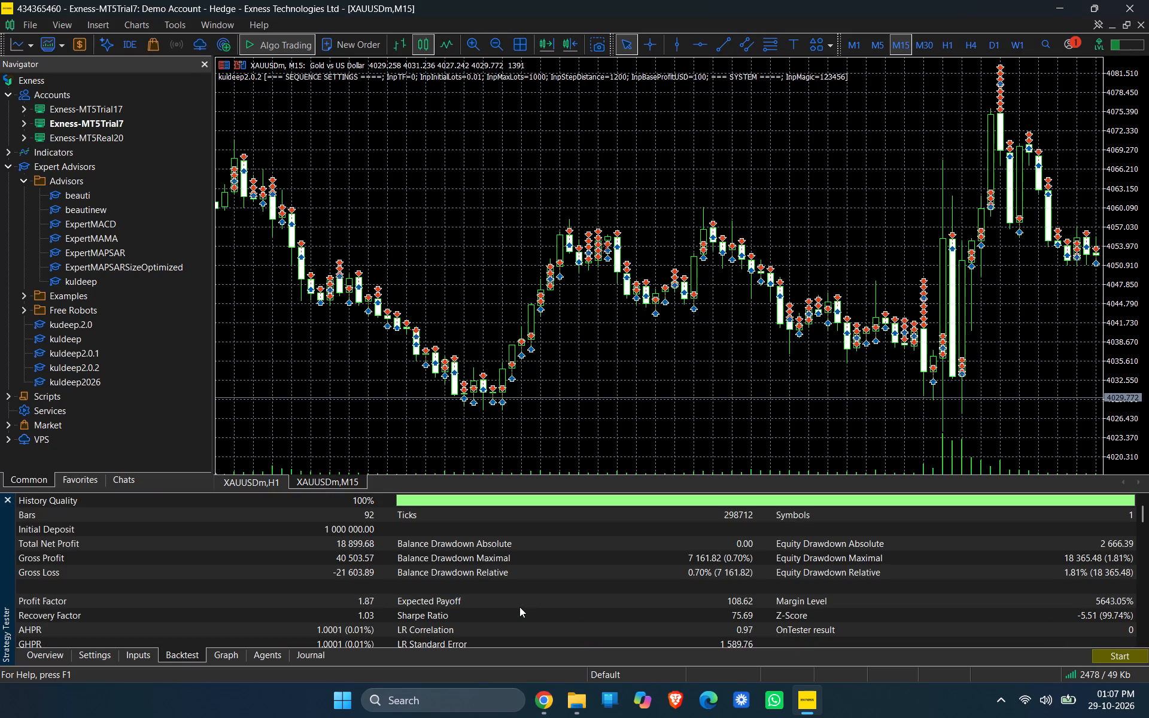
scroll(519, 607, "up", 1)
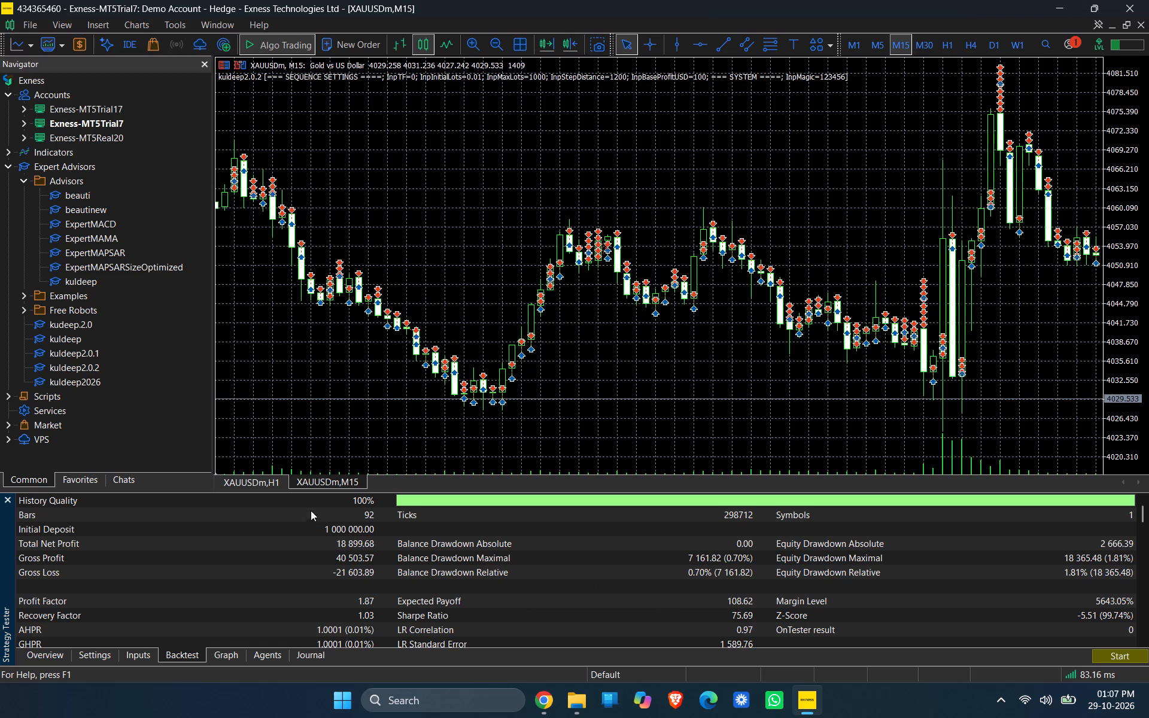
Enable visual mode with the display of charts, indicators and trades, keeping optimization Disabled, and start the backtest.
left_click(142, 658)
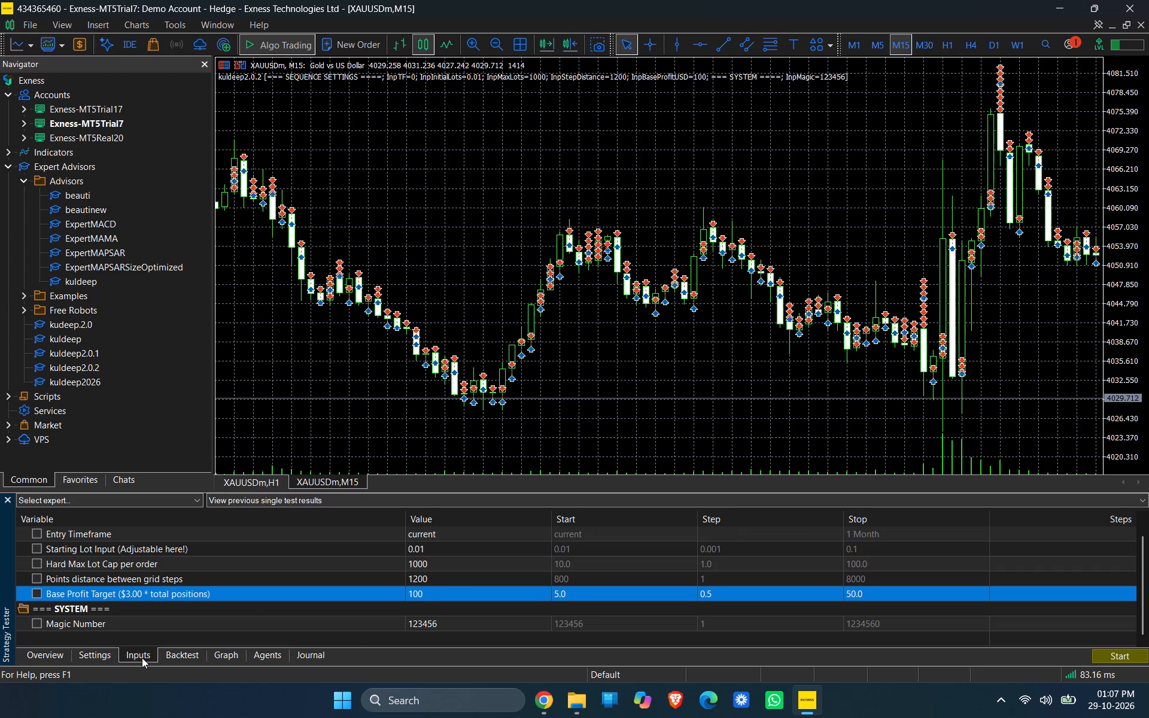
left_click(84, 657)
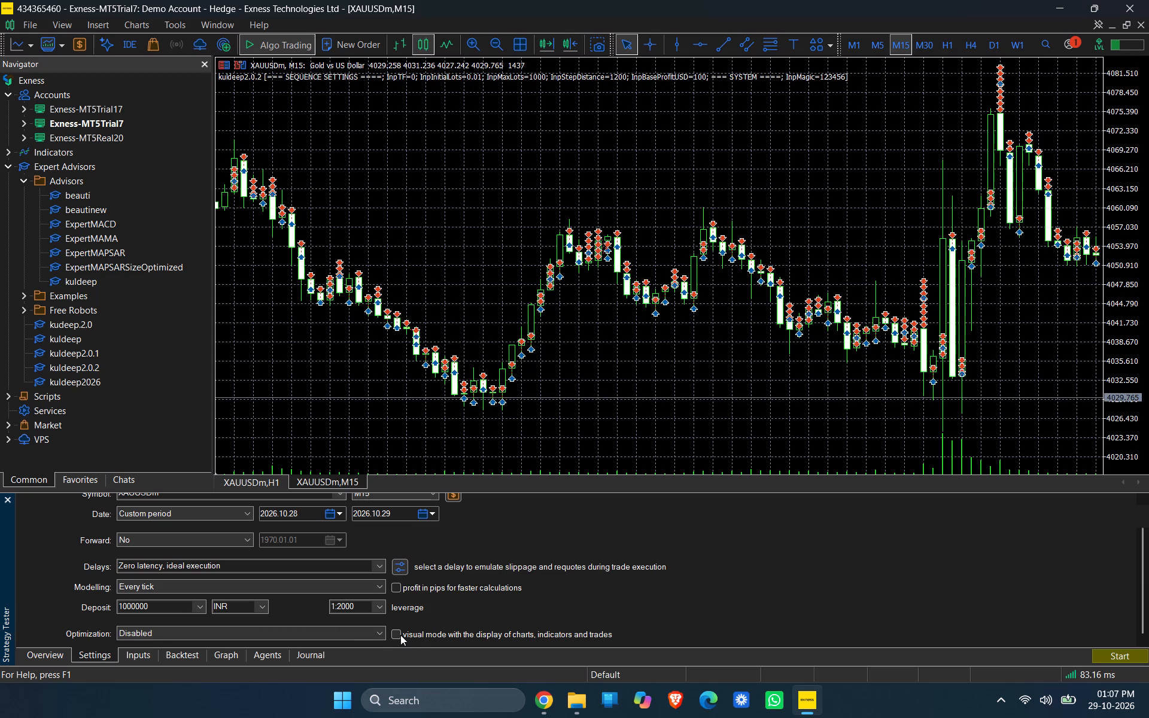
left_click(378, 631)
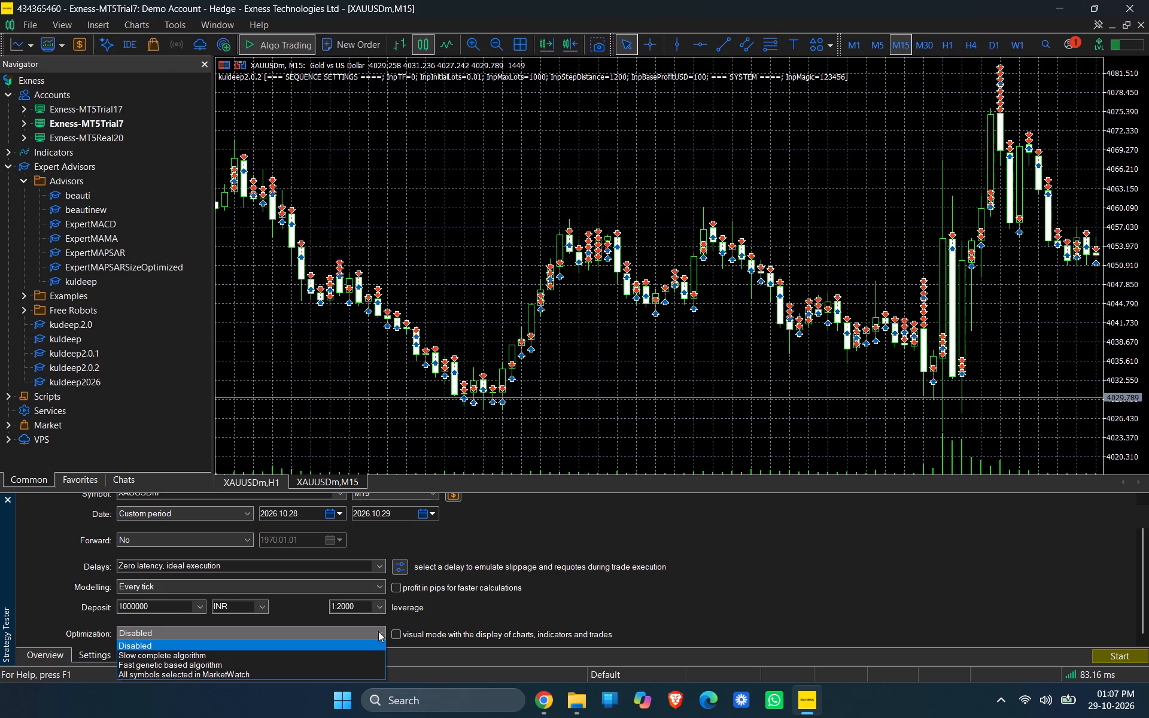
left_click_drag(489, 594, 394, 630)
left_click(394, 630)
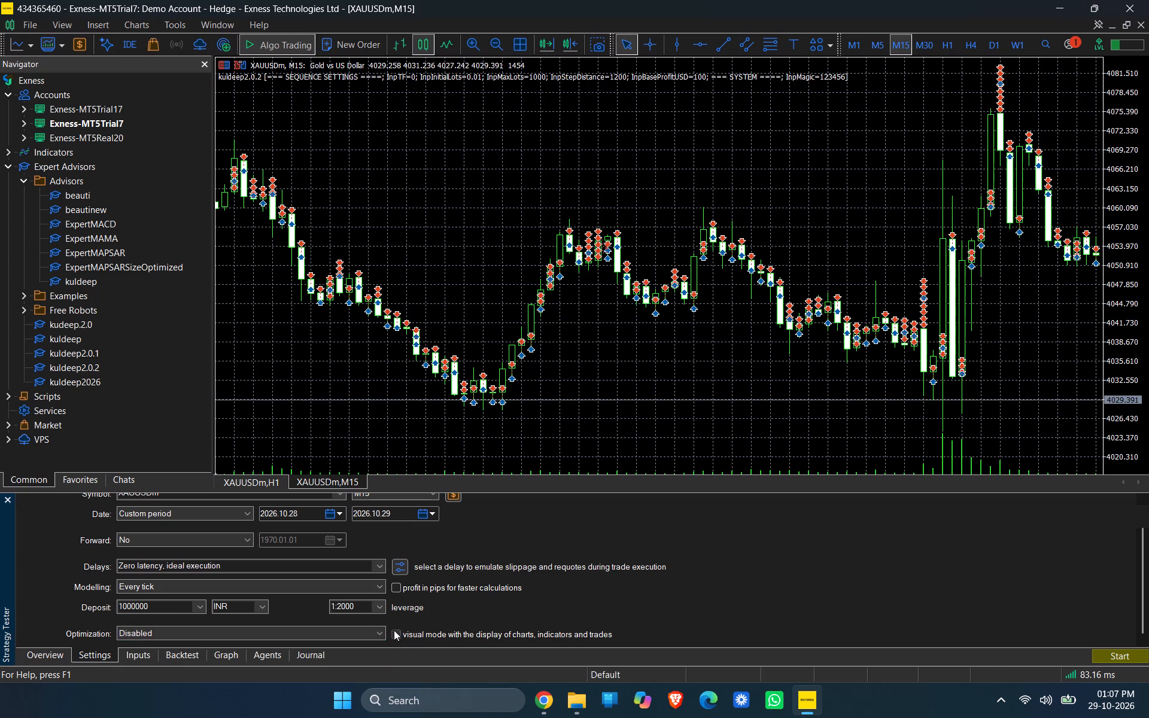
left_click(1133, 659)
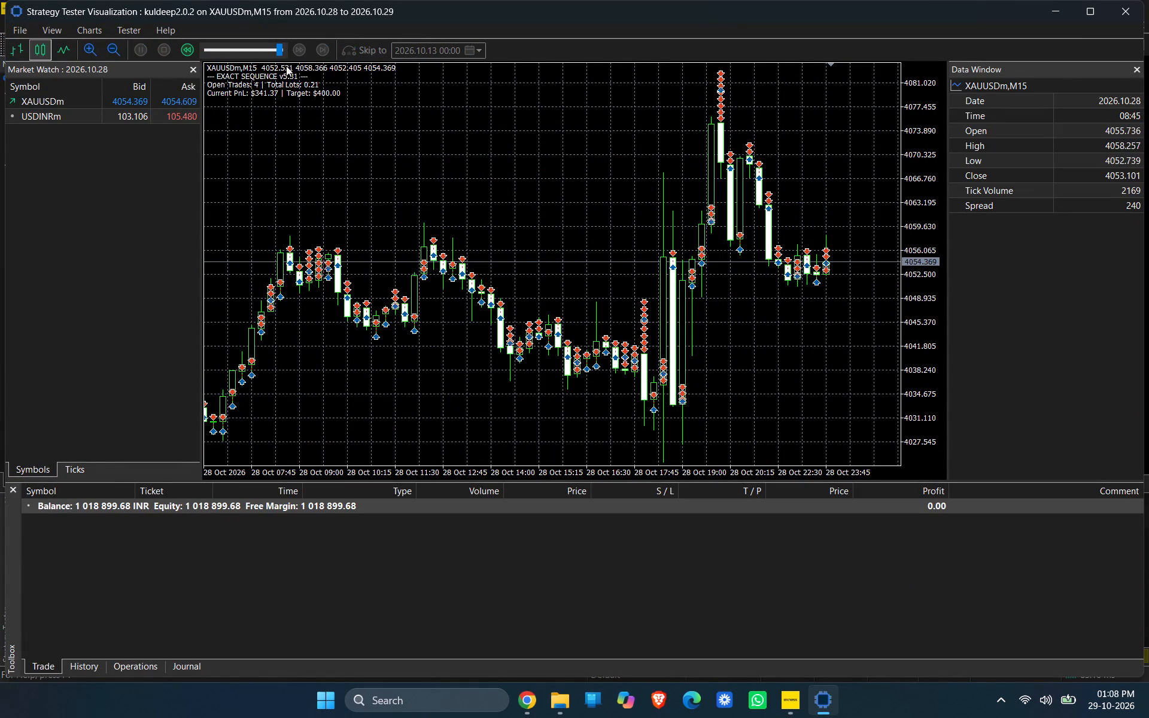
Lower the visualization's playback speed to below half and close the visual test window.
left_click_drag(279, 51, 235, 52)
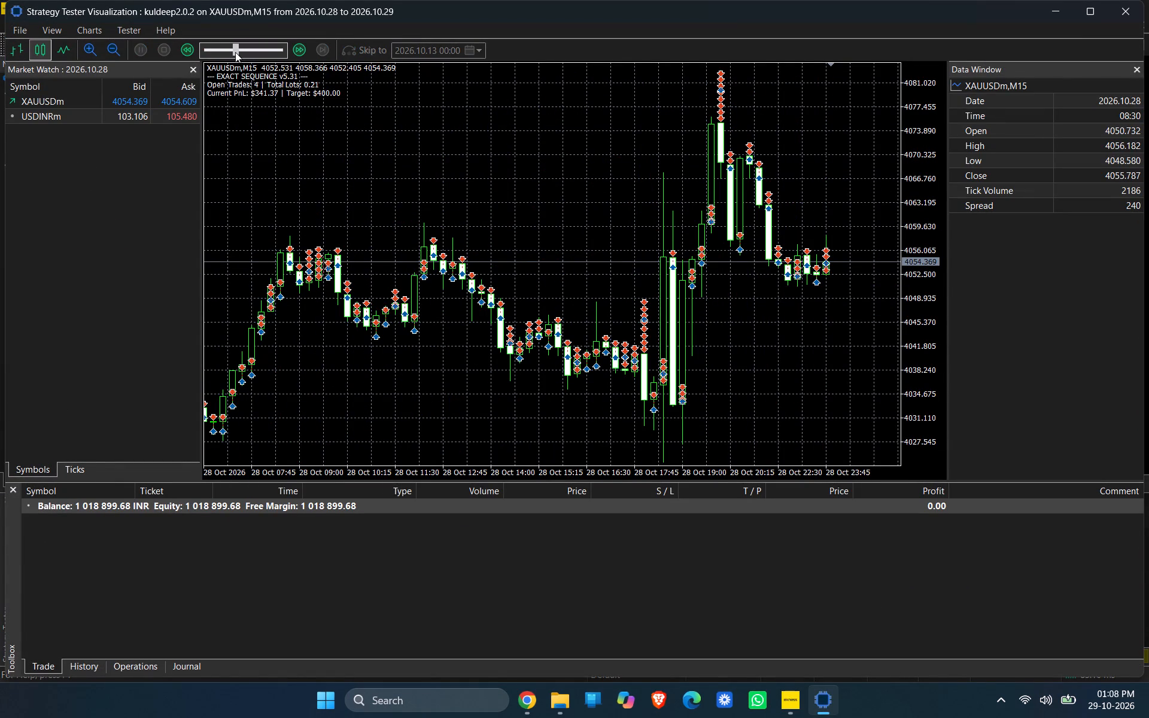
left_click_drag(235, 52, 229, 56)
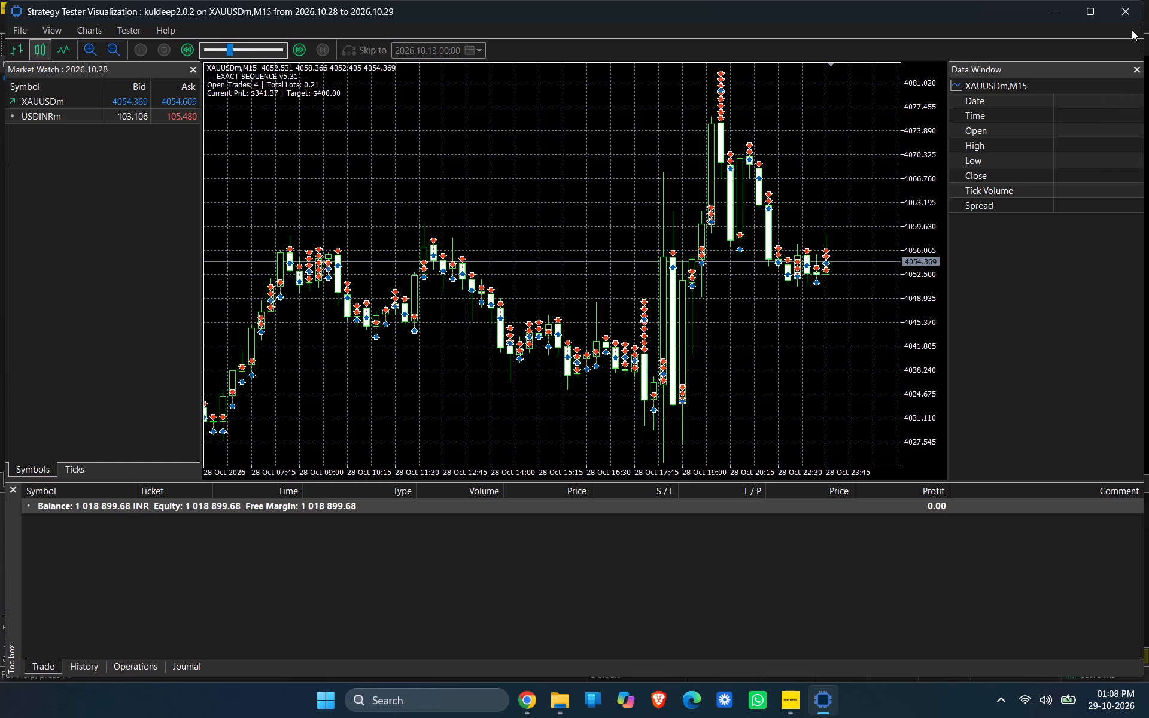
left_click(1125, 15)
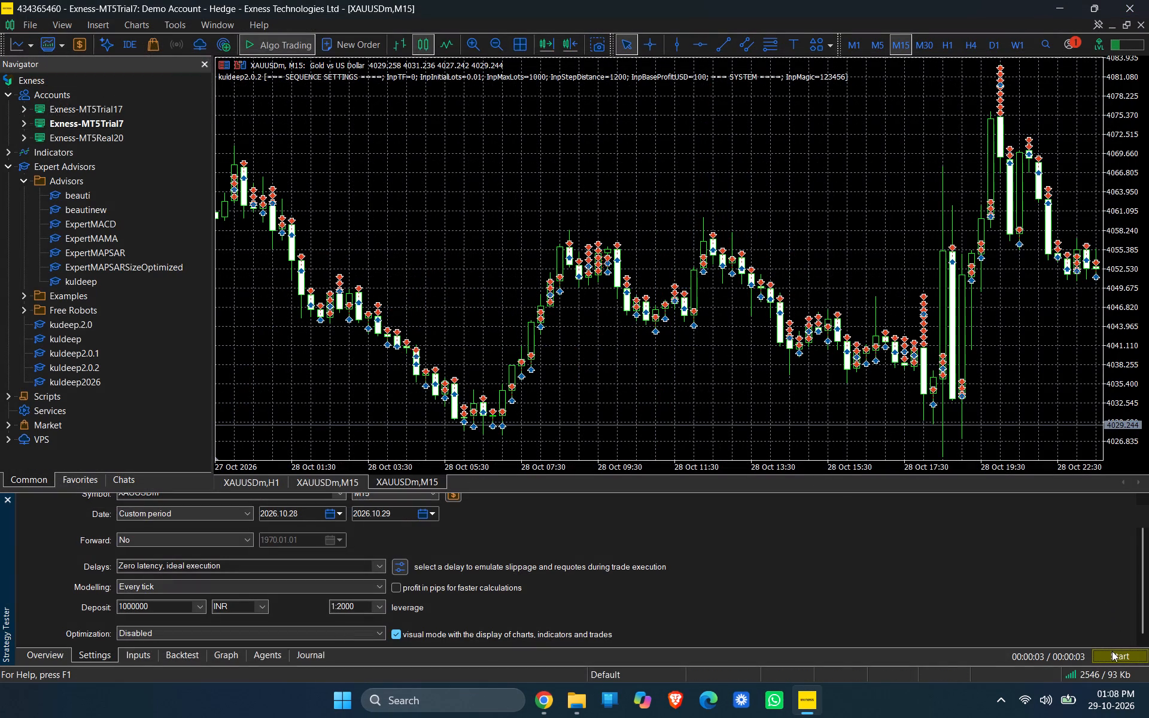
Run the visual backtest again and slow its playback to near the minimum speed.
left_click(1110, 653)
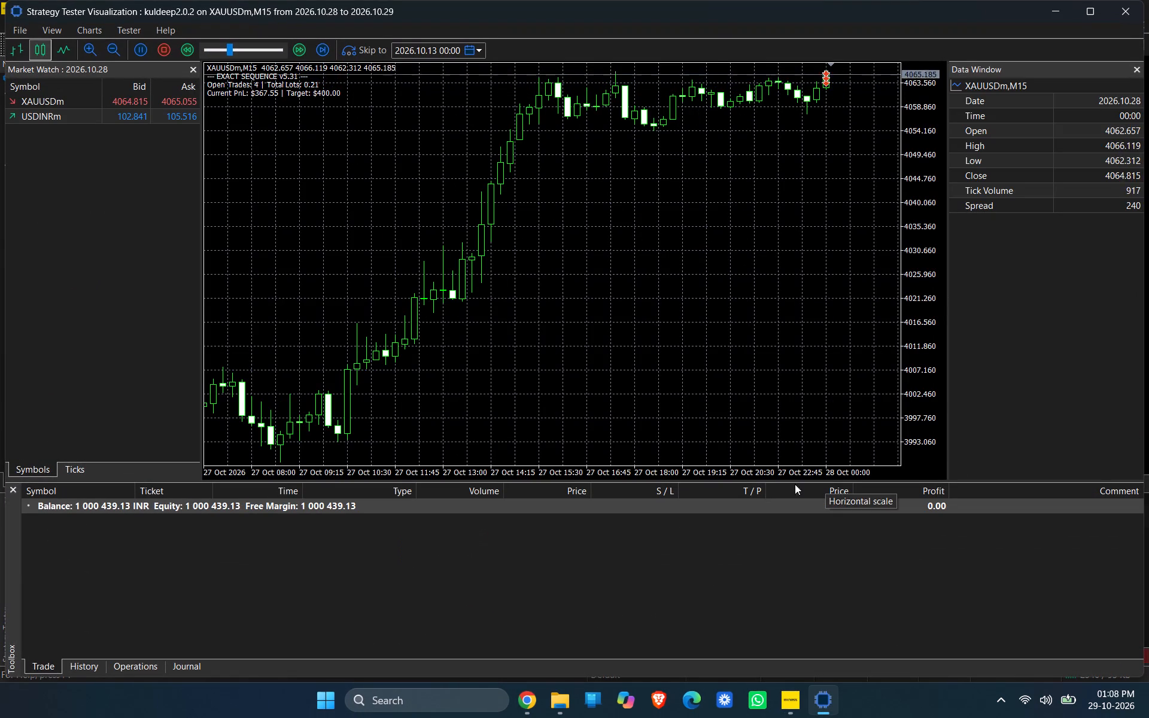
left_click_drag(227, 51, 221, 51)
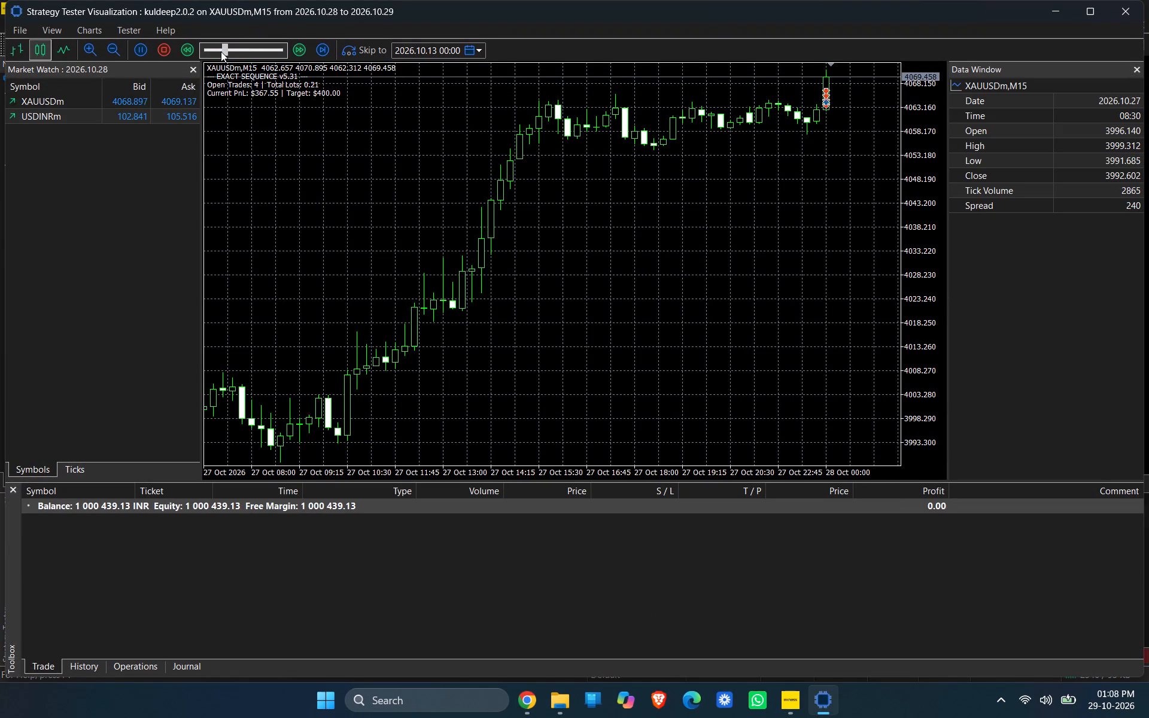
left_click_drag(221, 51, 209, 51)
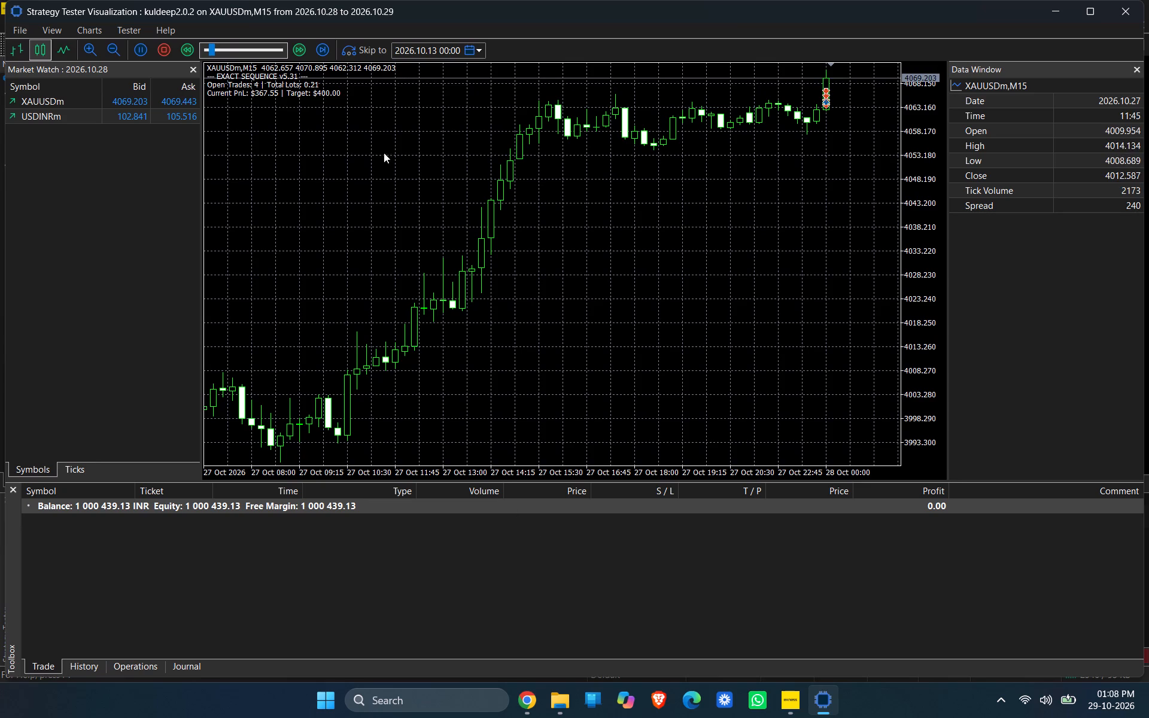
left_click(227, 45)
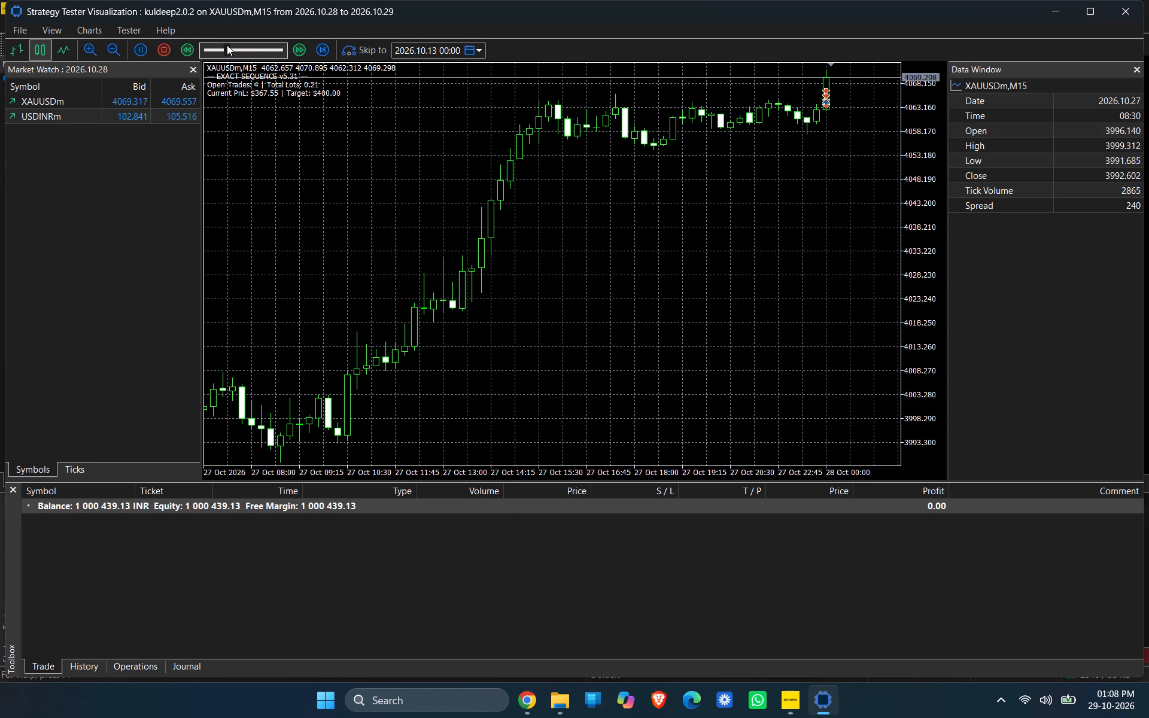
left_click(216, 46)
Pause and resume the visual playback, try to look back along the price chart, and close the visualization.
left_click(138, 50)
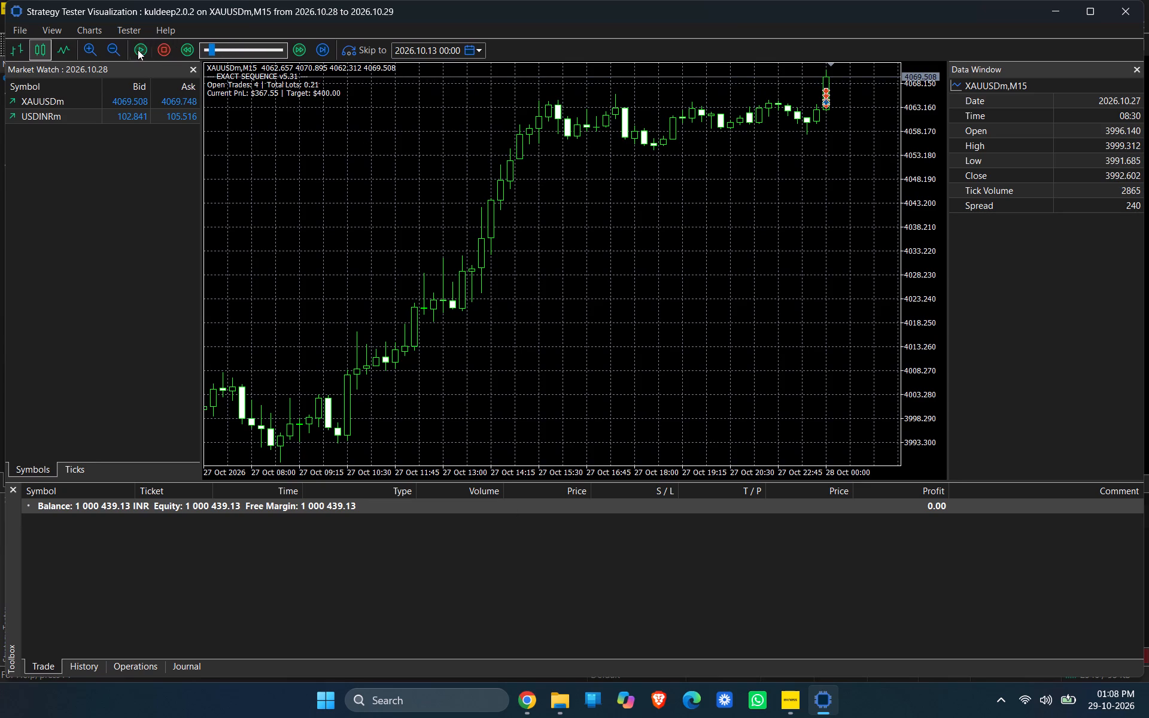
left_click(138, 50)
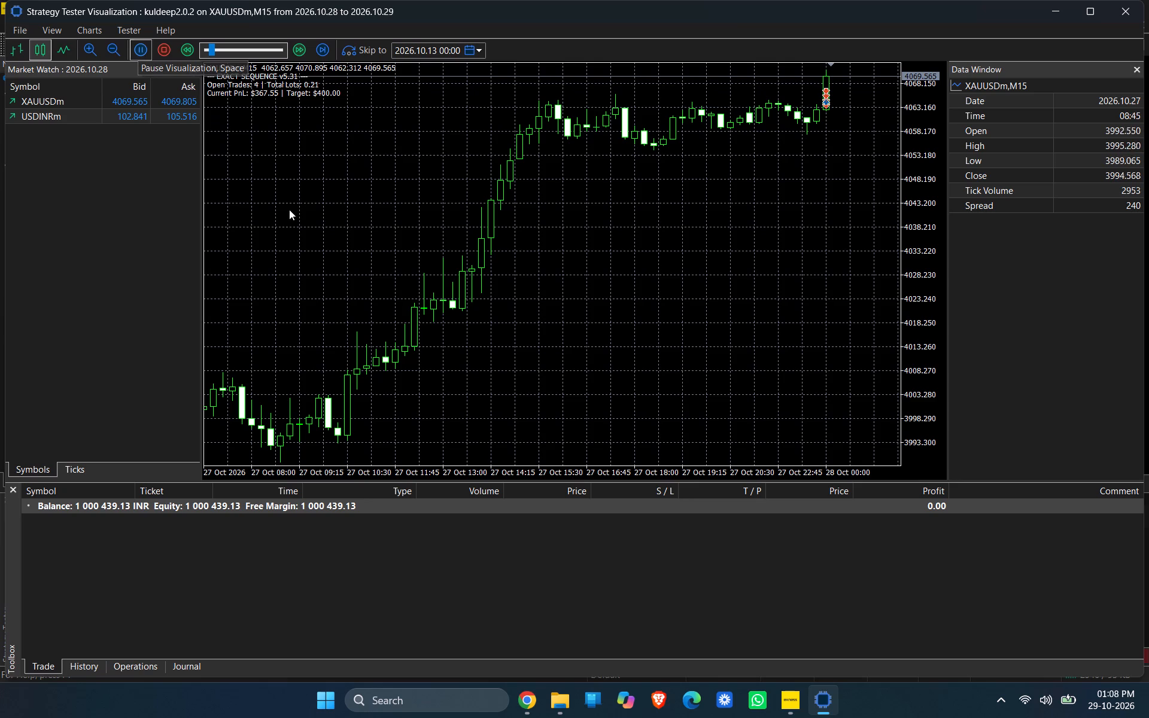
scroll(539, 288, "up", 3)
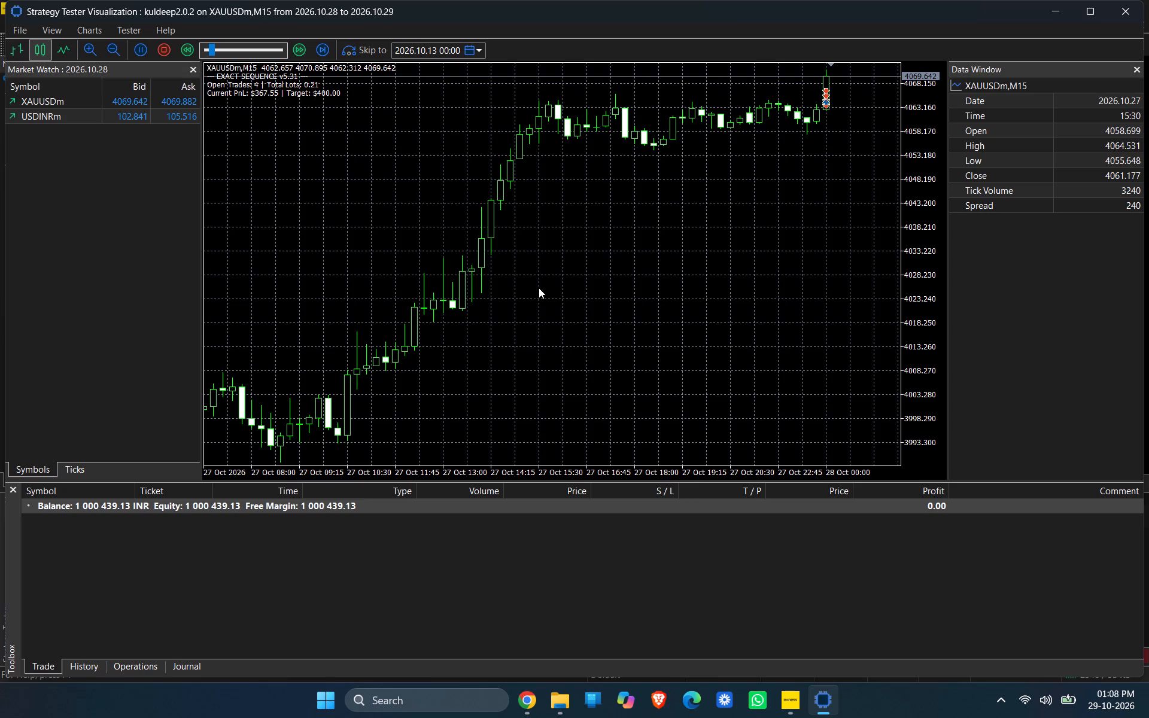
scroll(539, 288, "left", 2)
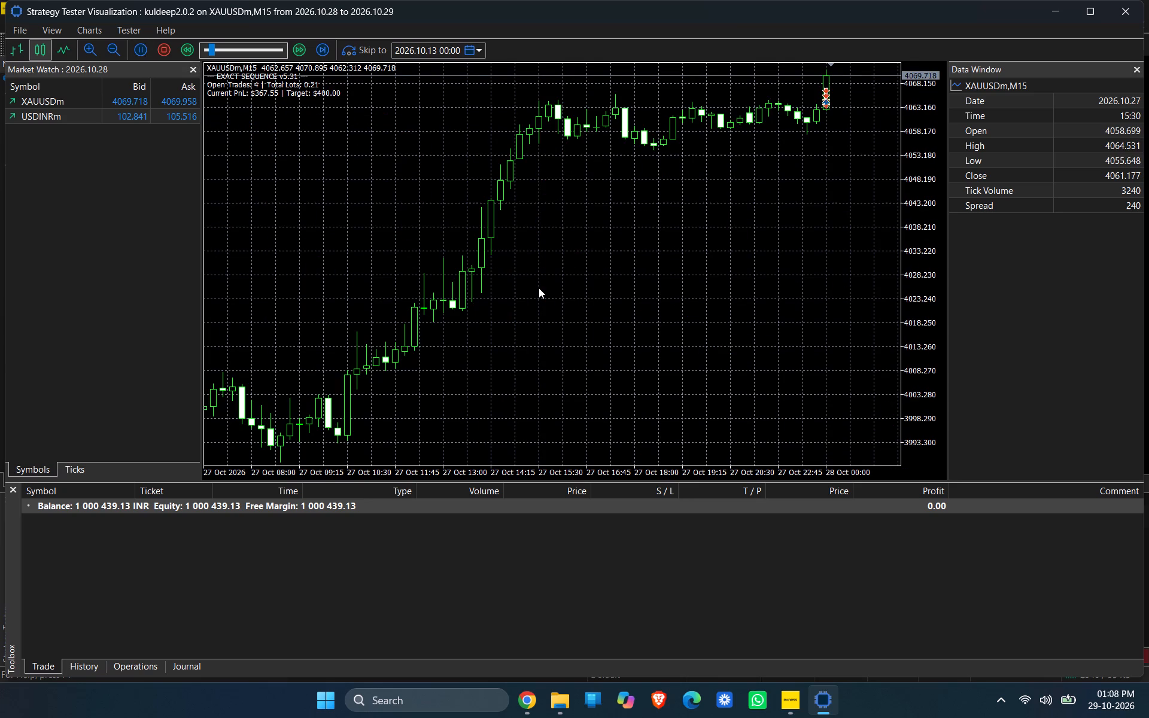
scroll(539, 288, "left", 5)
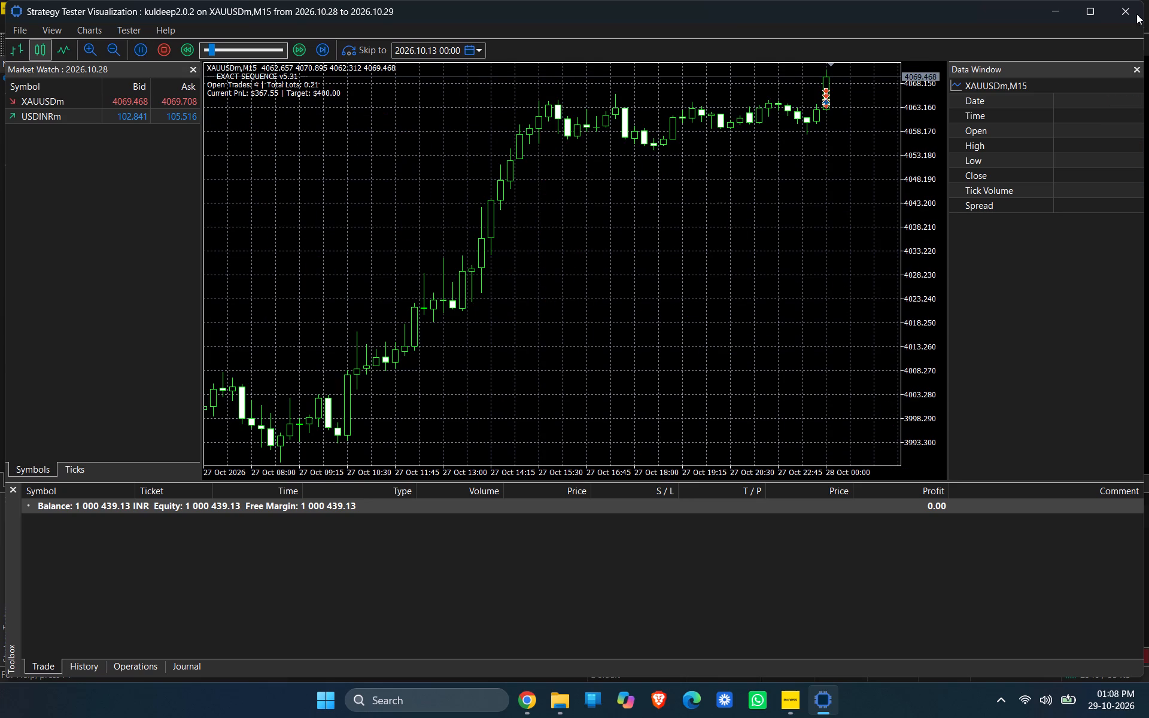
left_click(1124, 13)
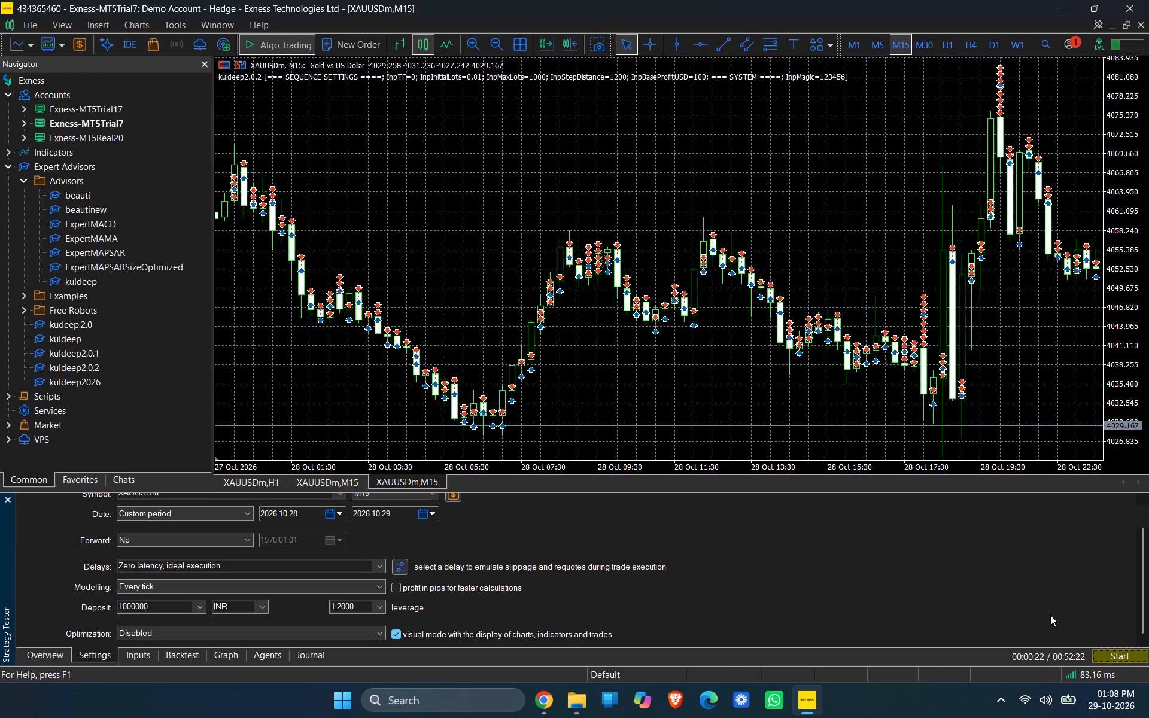
Restart the visual backtest and raise the playback speed in stages while watching the first sell trades open.
left_click(1104, 658)
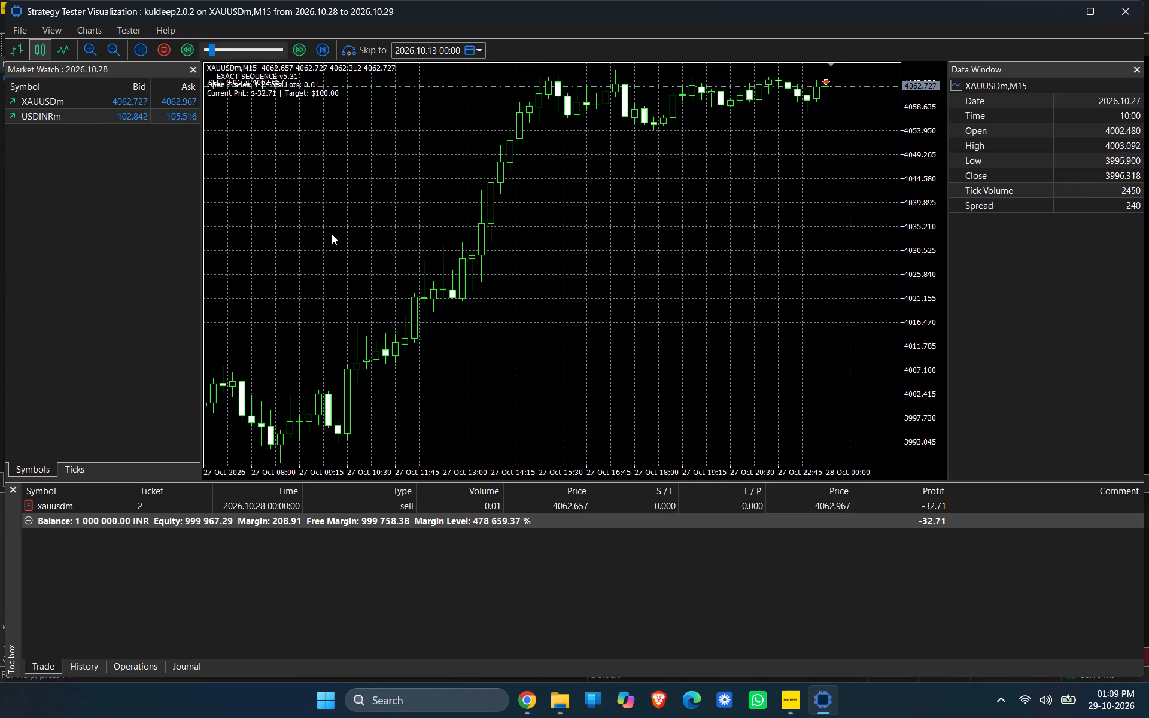
left_click(220, 52)
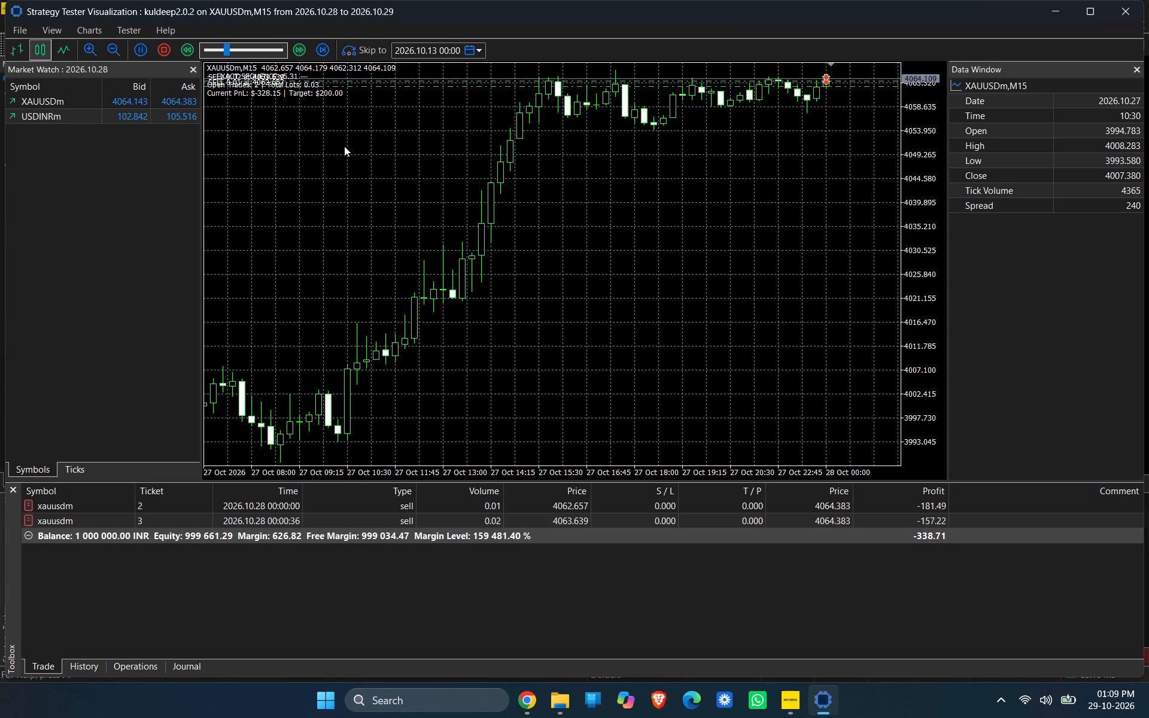
left_click(234, 47)
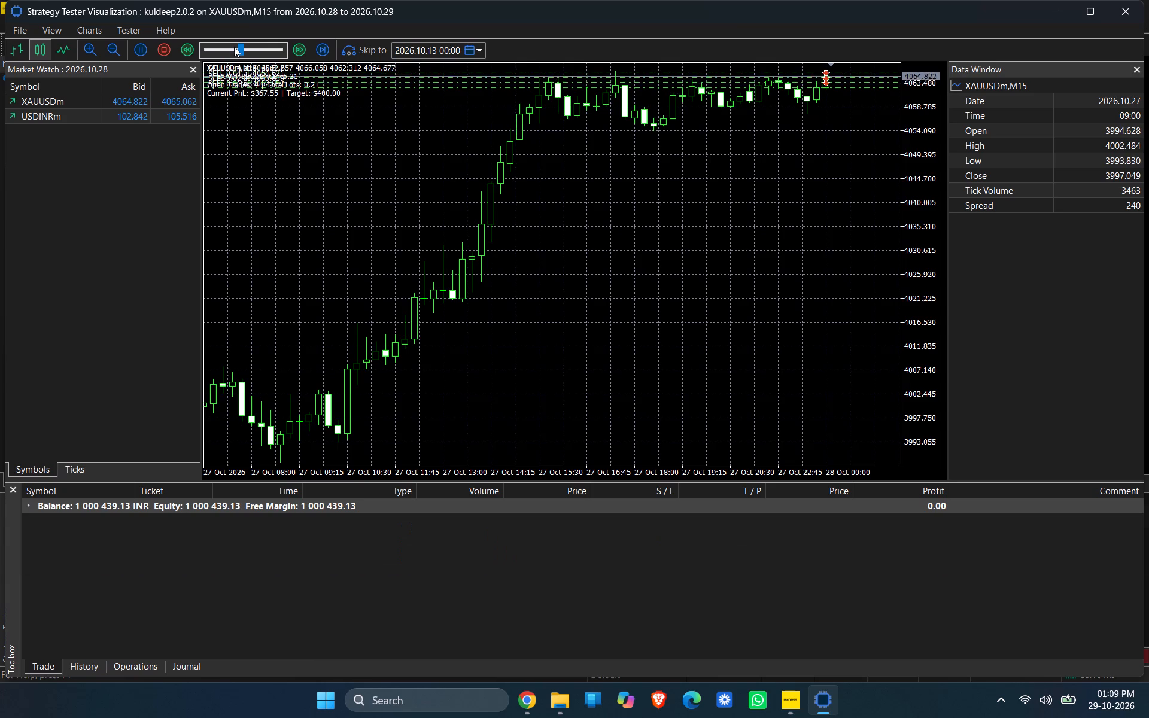
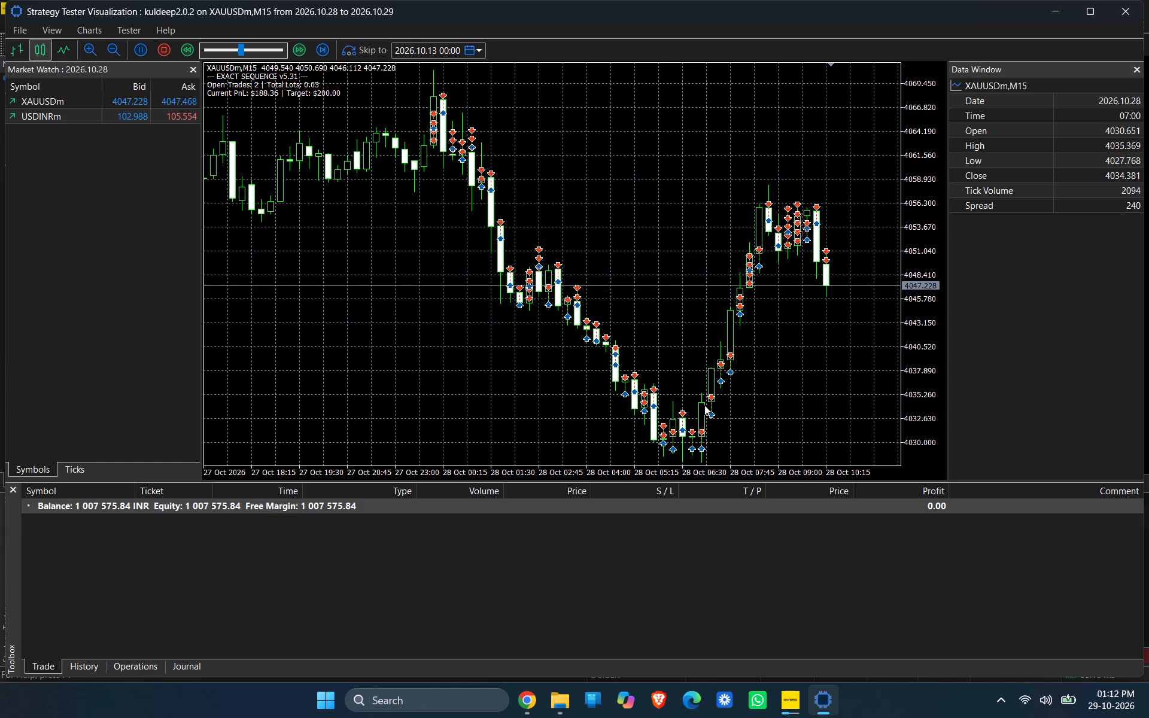
Raise the visual backtest's playback speed to slightly above the midpoint of its range.
left_click(251, 49)
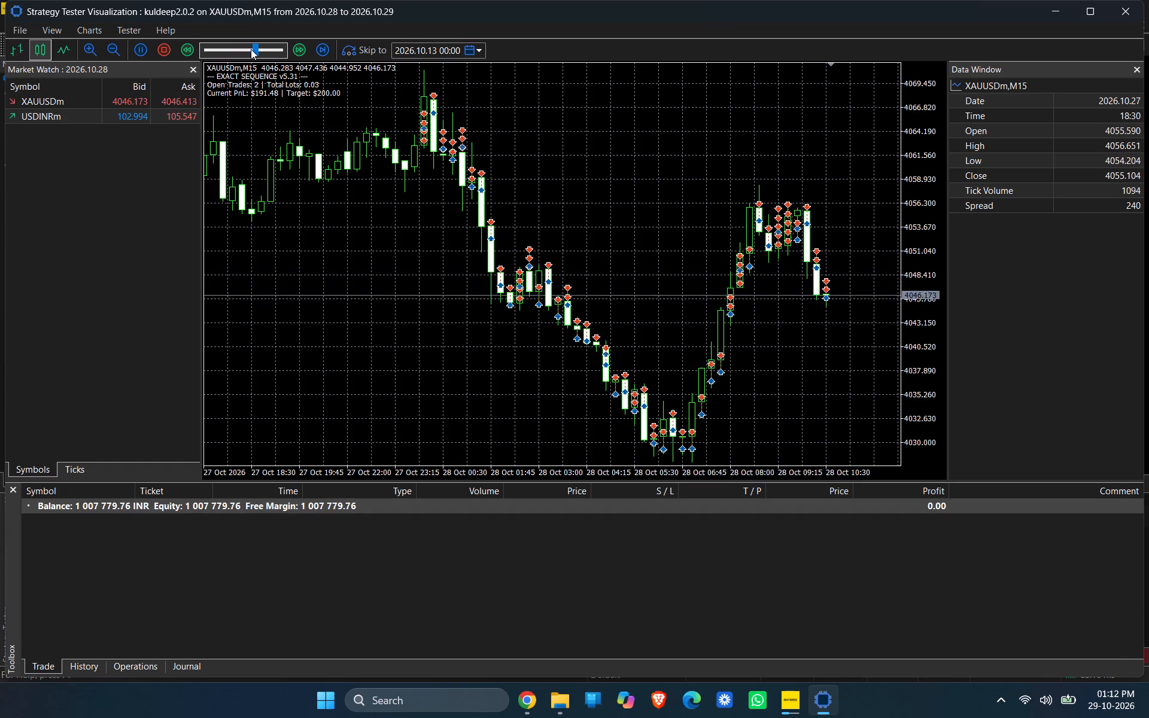
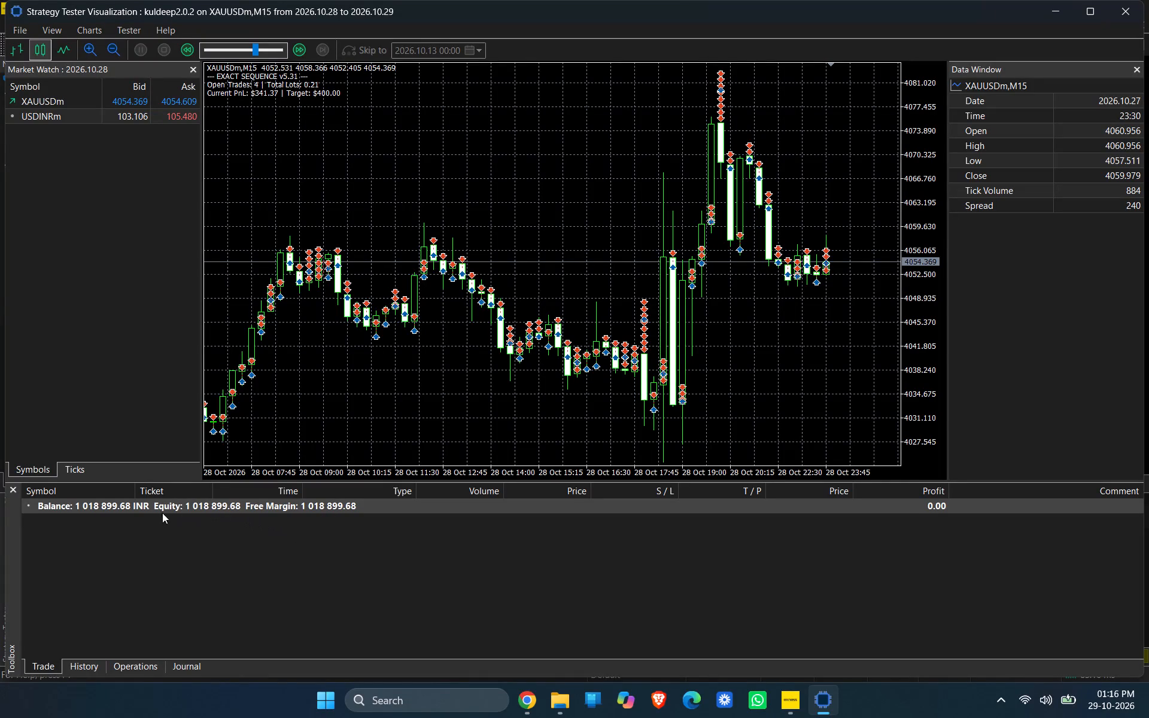
Examine the finished M15 backtest's order history from first to last order, comparing order types, times and volumes, and close the visualization.
left_click(80, 671)
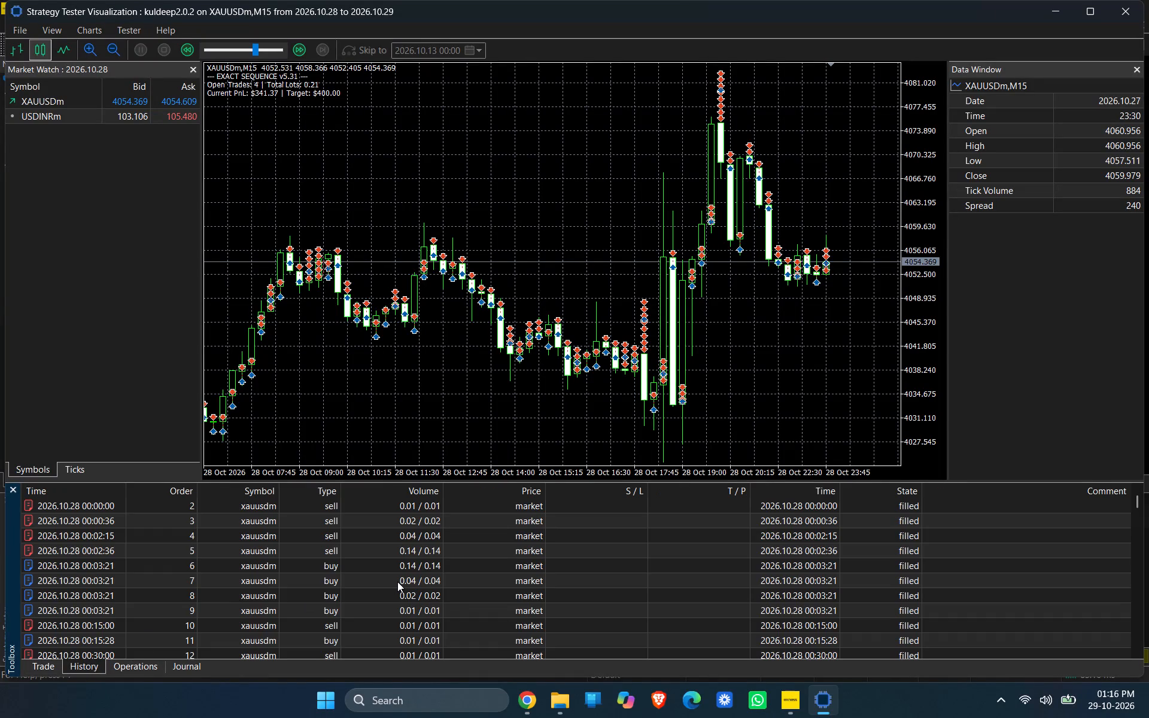
scroll(397, 582, "up", 3)
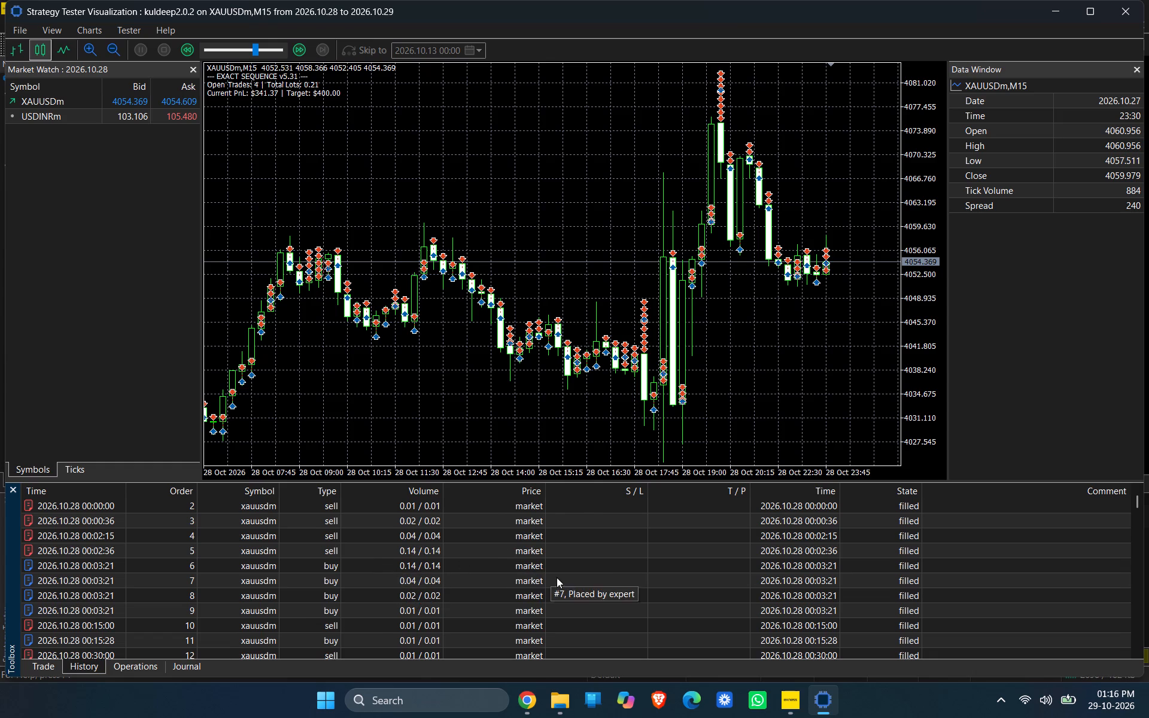
scroll(457, 583, "down", 2)
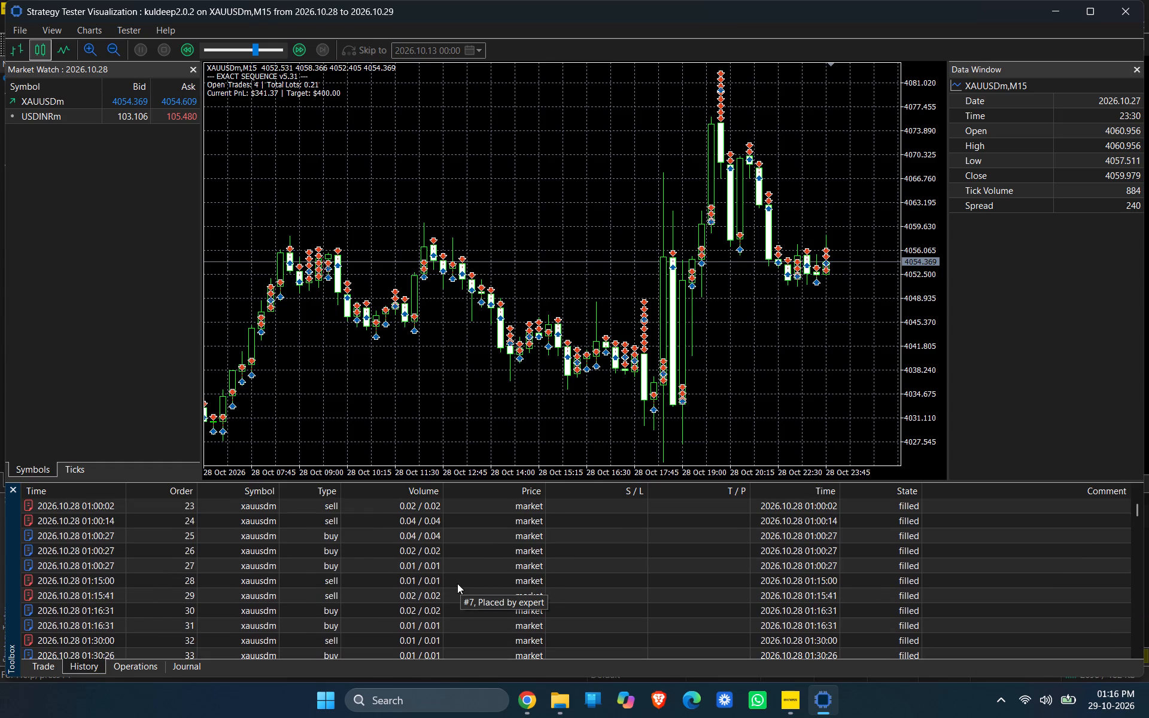
scroll(457, 583, "down", 10)
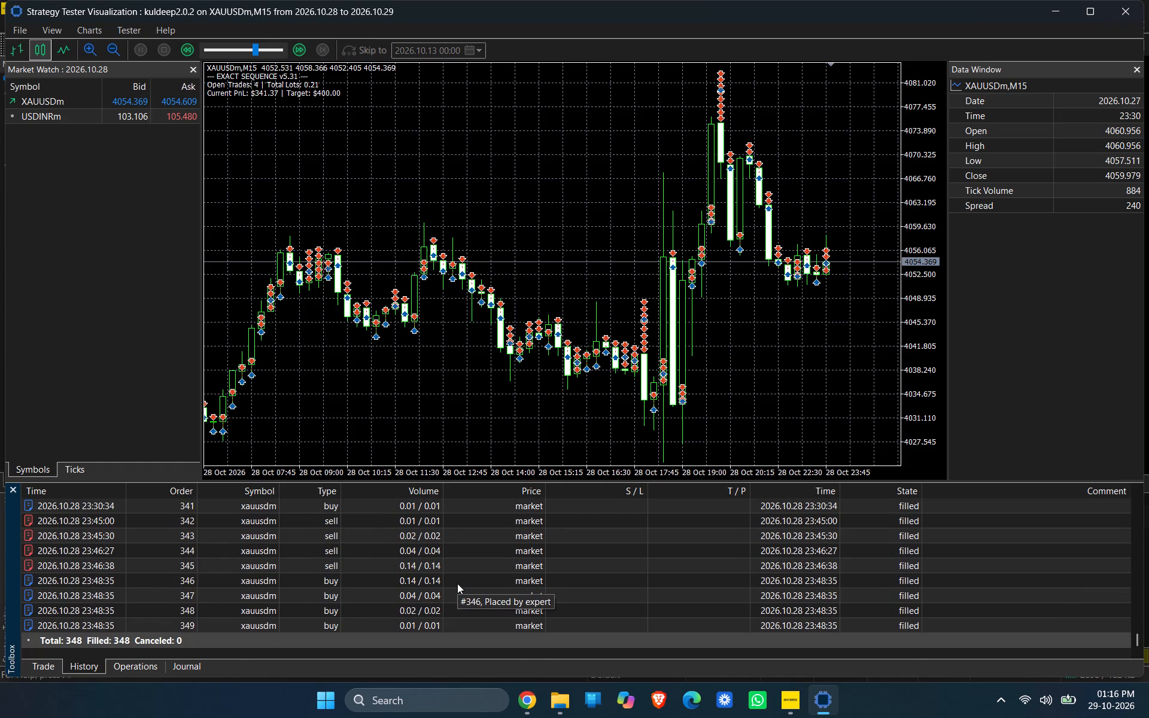
scroll(457, 583, "up", 20)
scroll(457, 583, "up", 1)
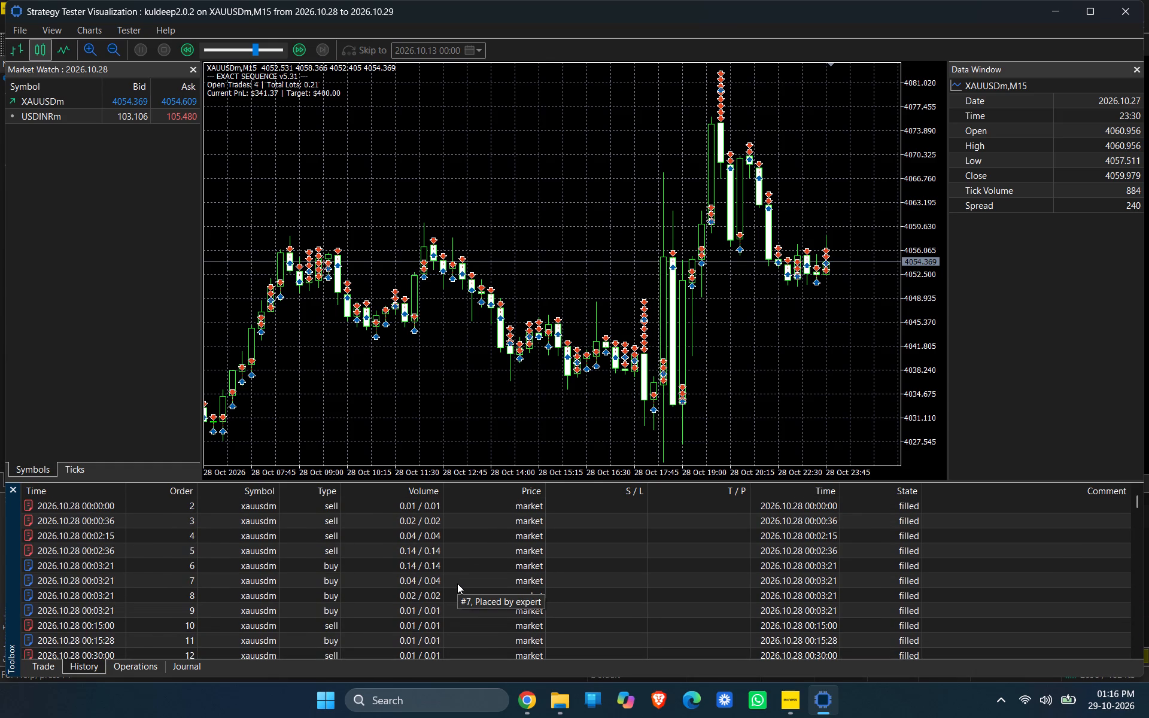
scroll(457, 583, "up", 1)
scroll(457, 583, "down", 11)
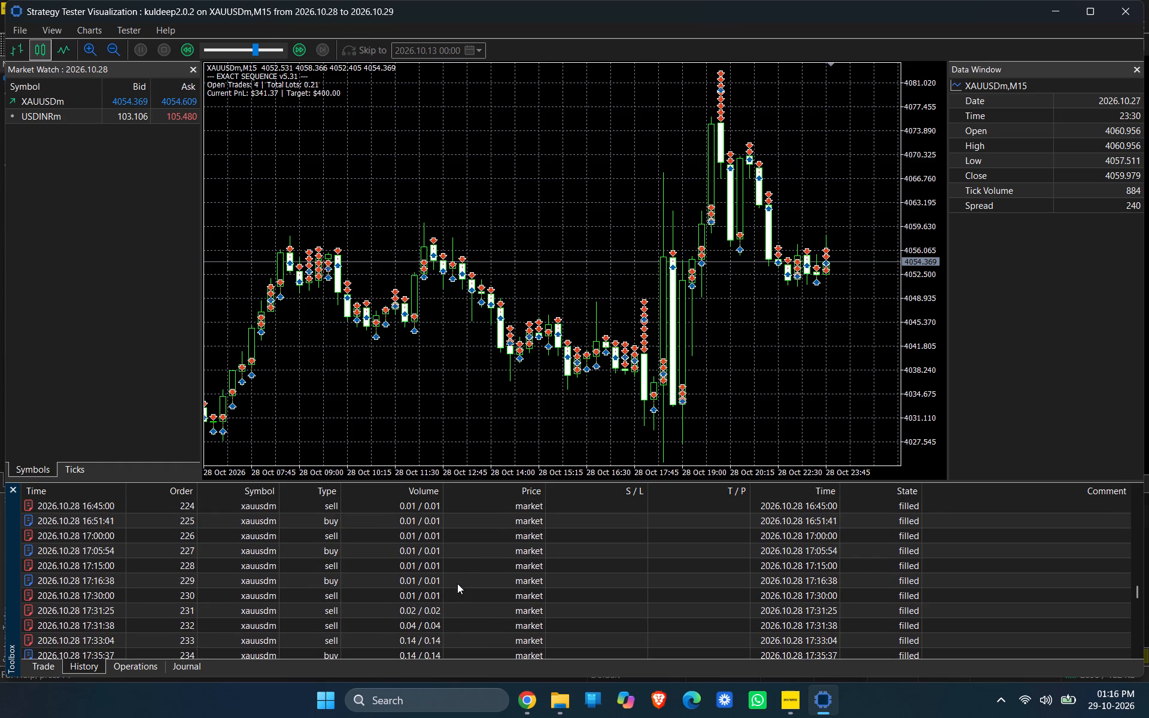
scroll(457, 583, "up", 15)
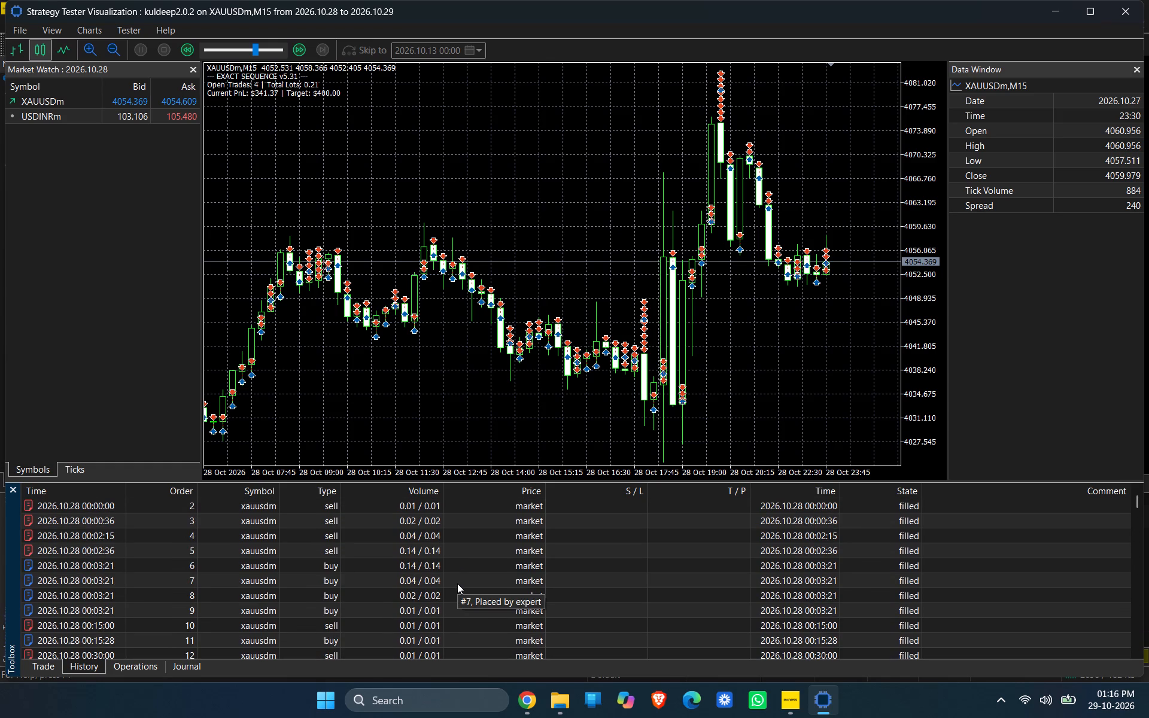
scroll(457, 583, "down", 20)
scroll(457, 583, "down", 1)
scroll(457, 583, "up", 10)
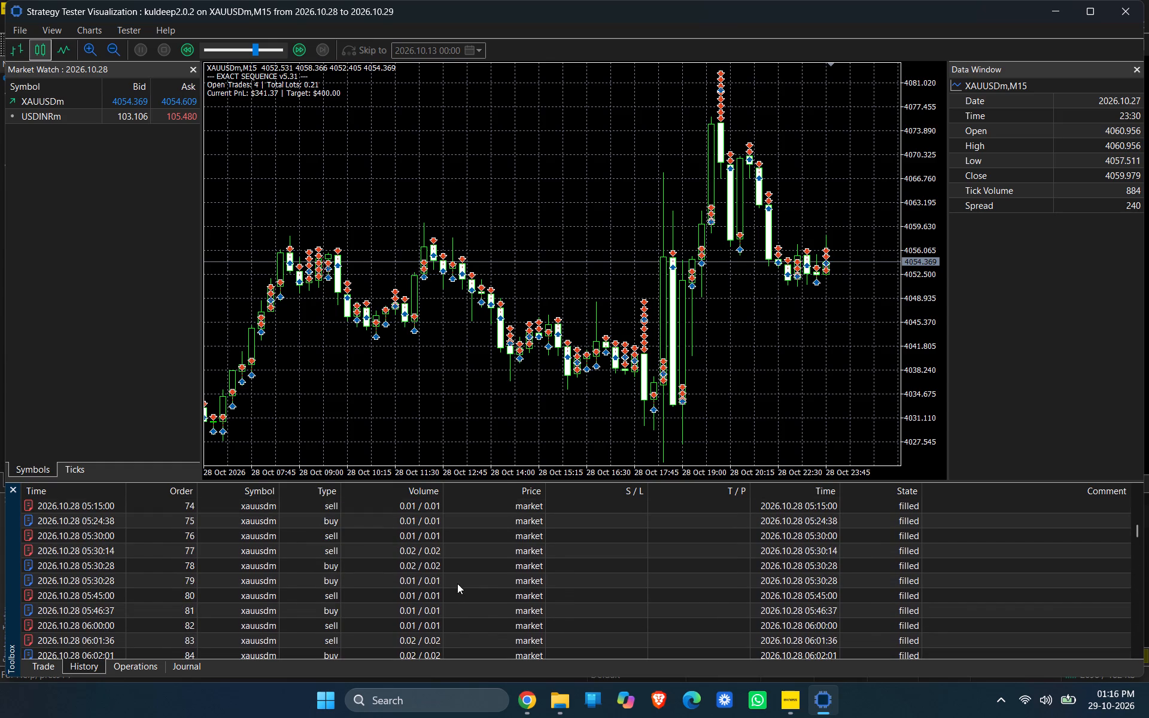
scroll(457, 583, "up", 7)
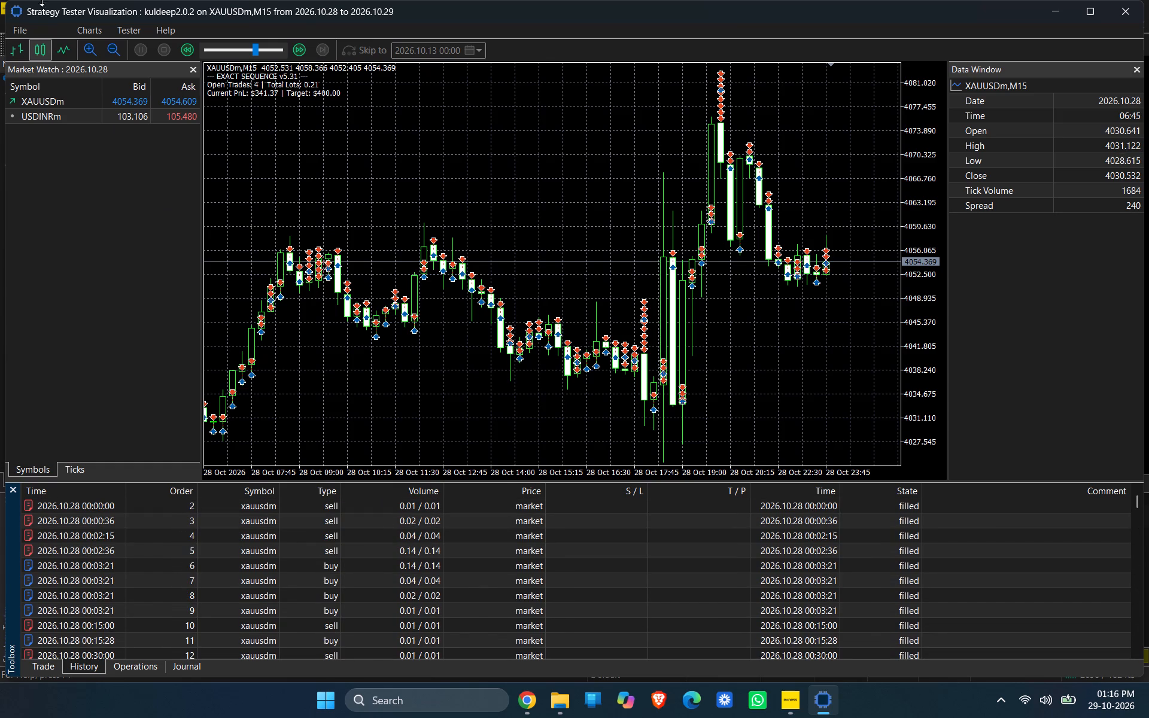
left_click(1130, 19)
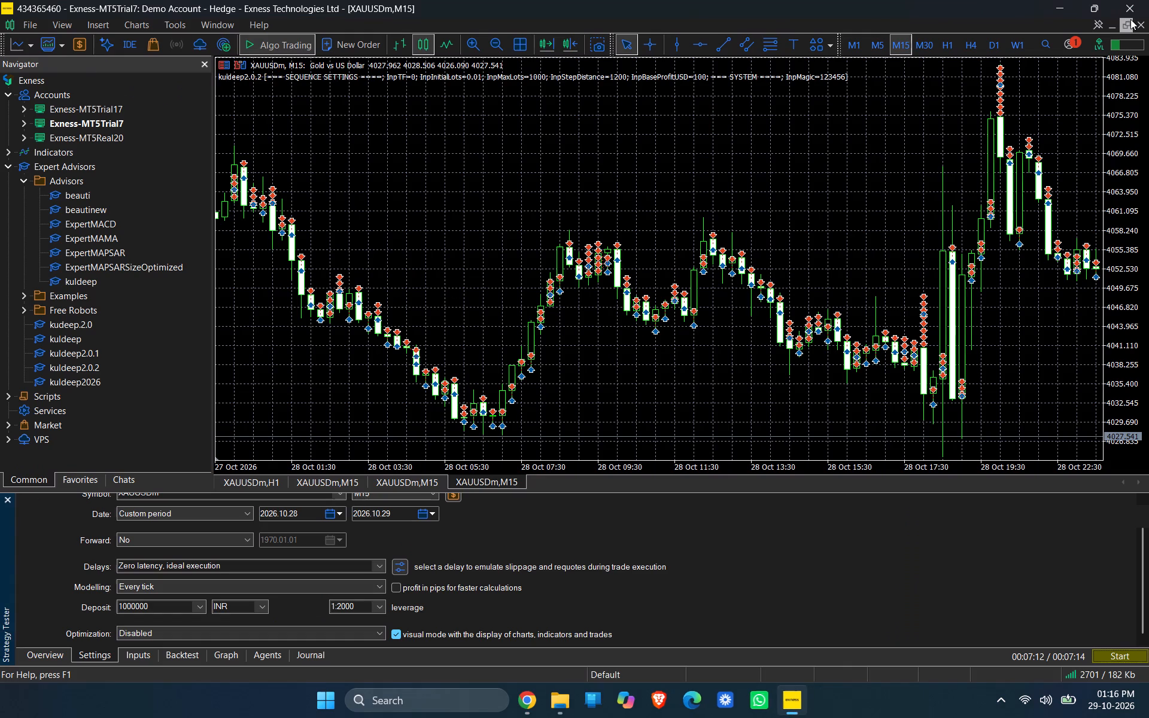
Change the backtest timeframe for XAUUSDm to M1 and start the visual test of kuldeep2.0.2.
scroll(529, 551, "up", 1)
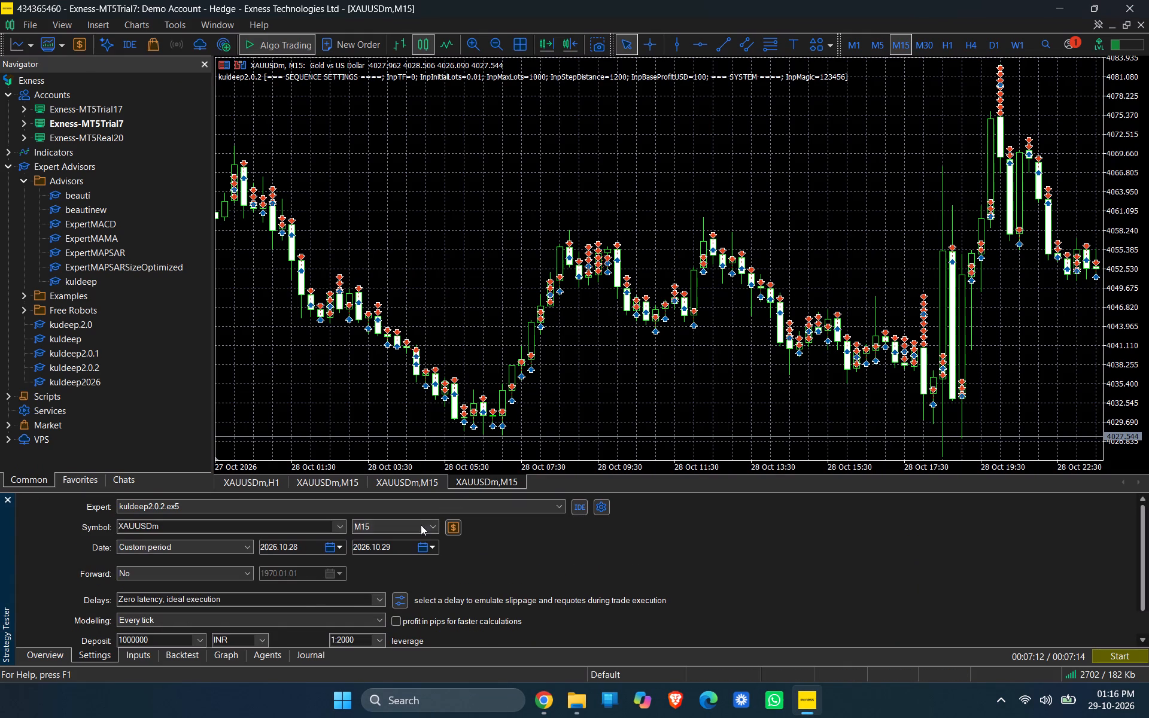
left_click(422, 523)
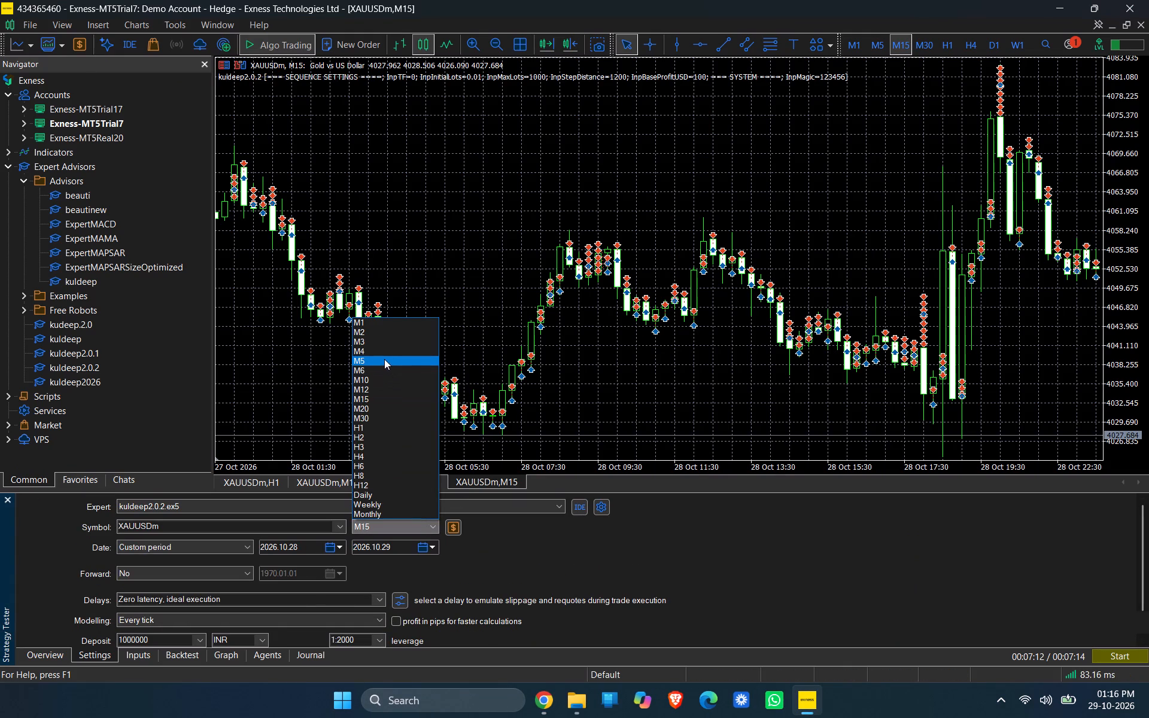
left_click(398, 321)
left_click(1117, 653)
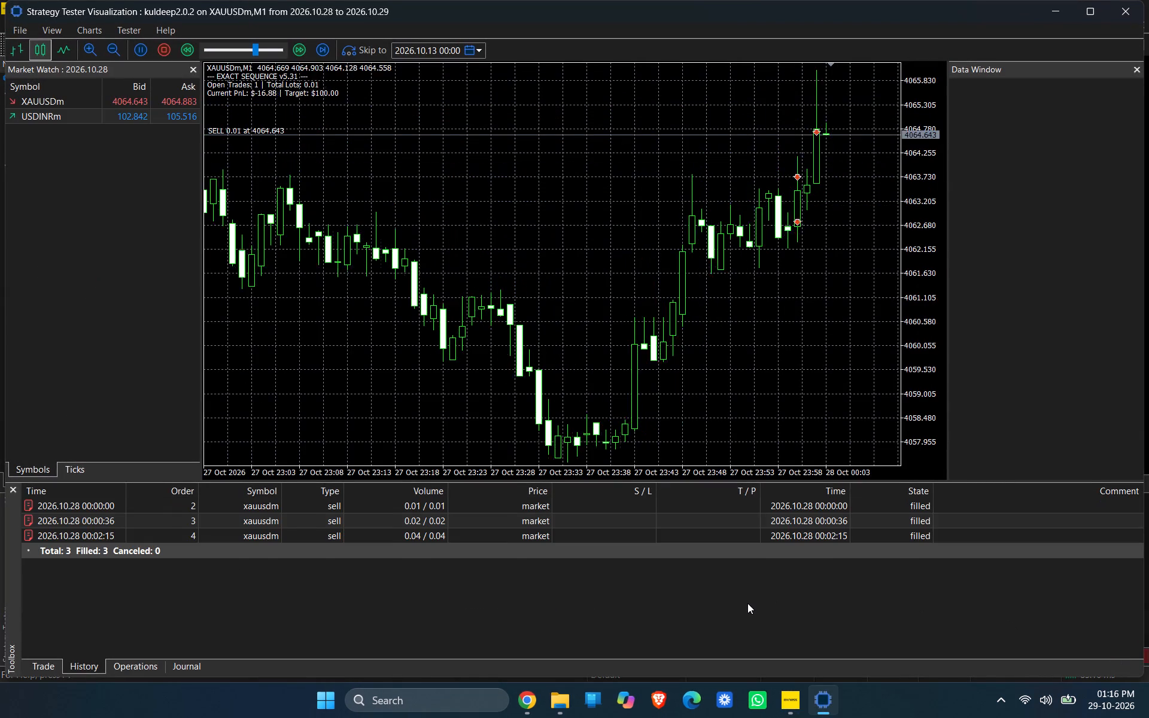
Check the running M1 backtest's order history and open trades, and minimize the visualization.
scroll(553, 578, "down", 6)
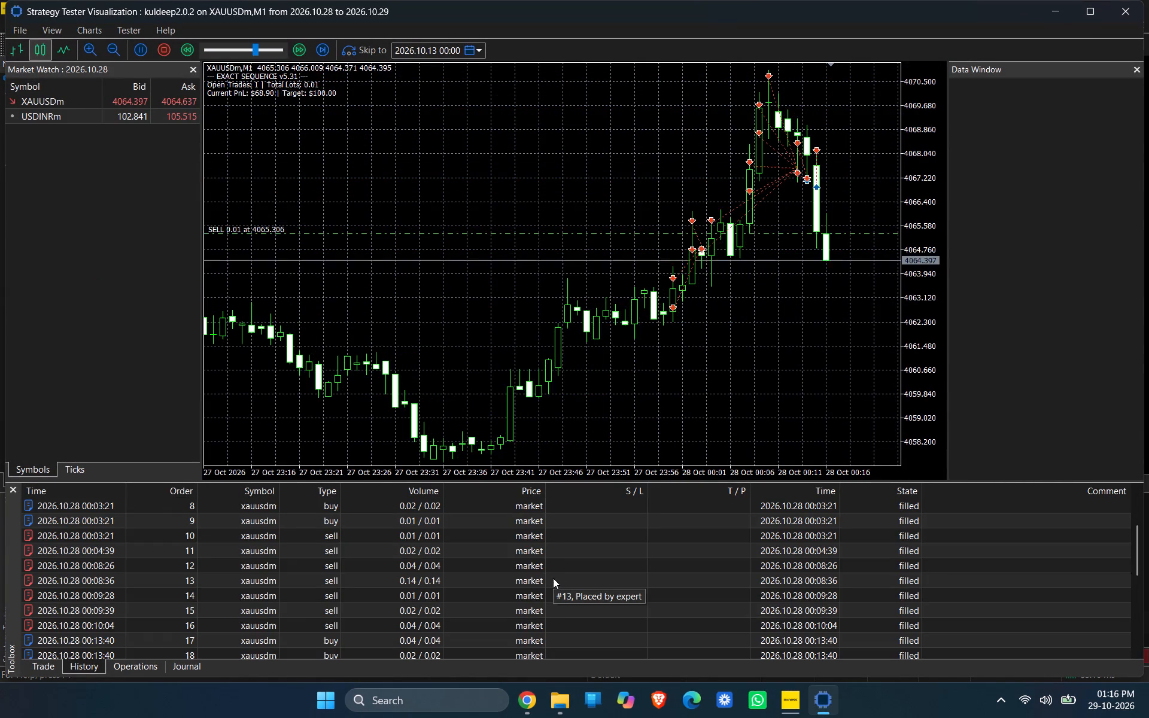
left_click(44, 667)
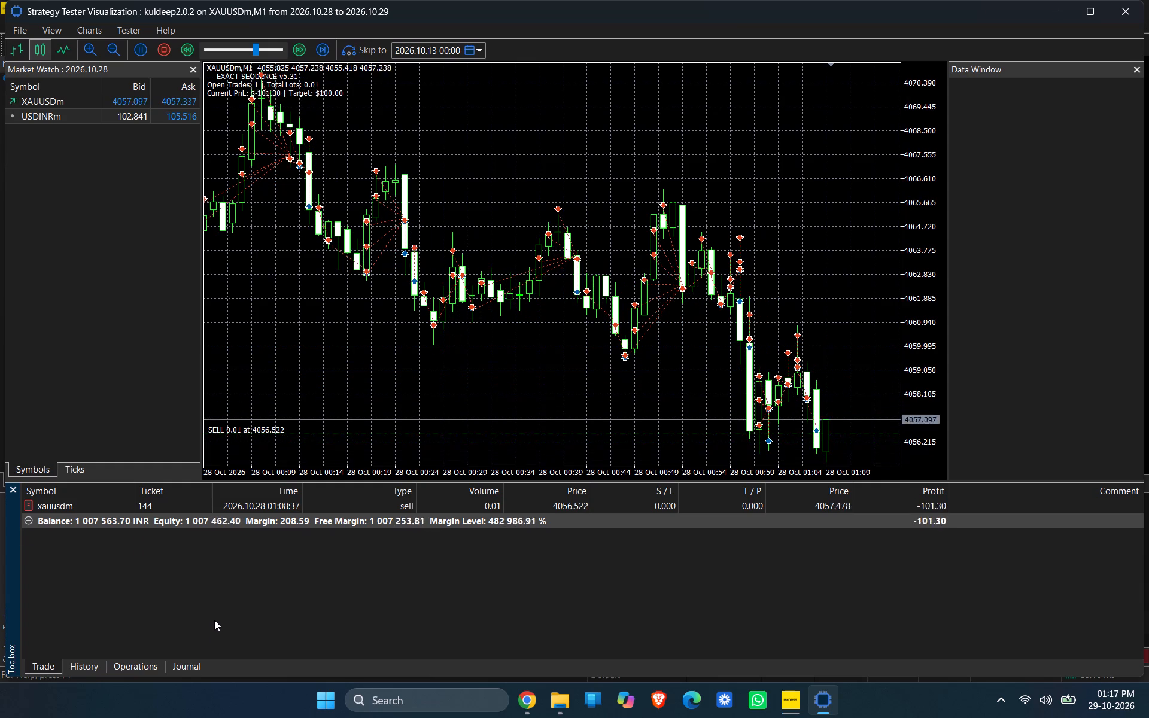
left_click(1053, 7)
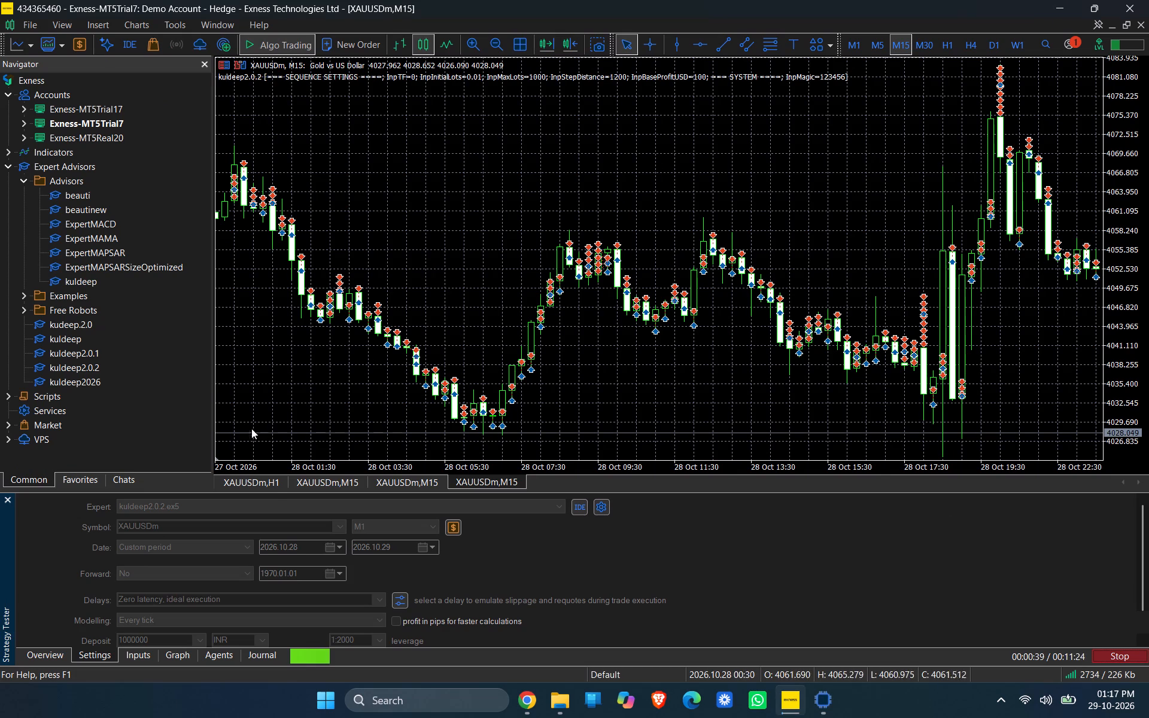
left_click(269, 487)
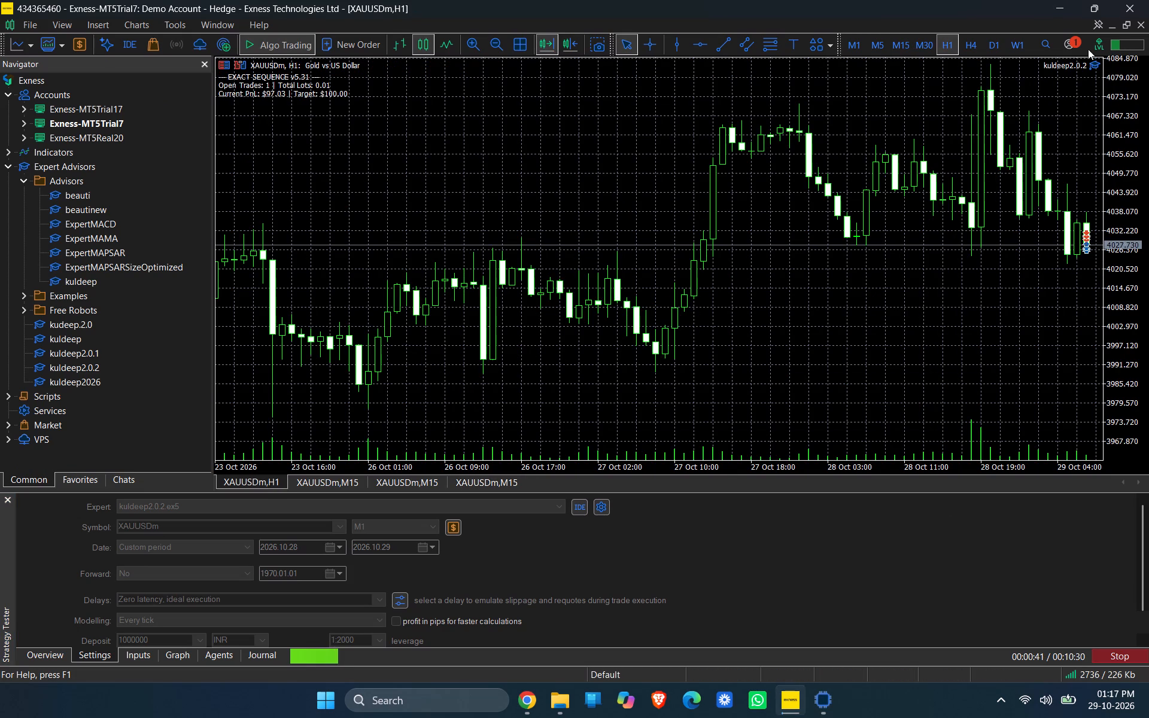
double_click(1093, 62)
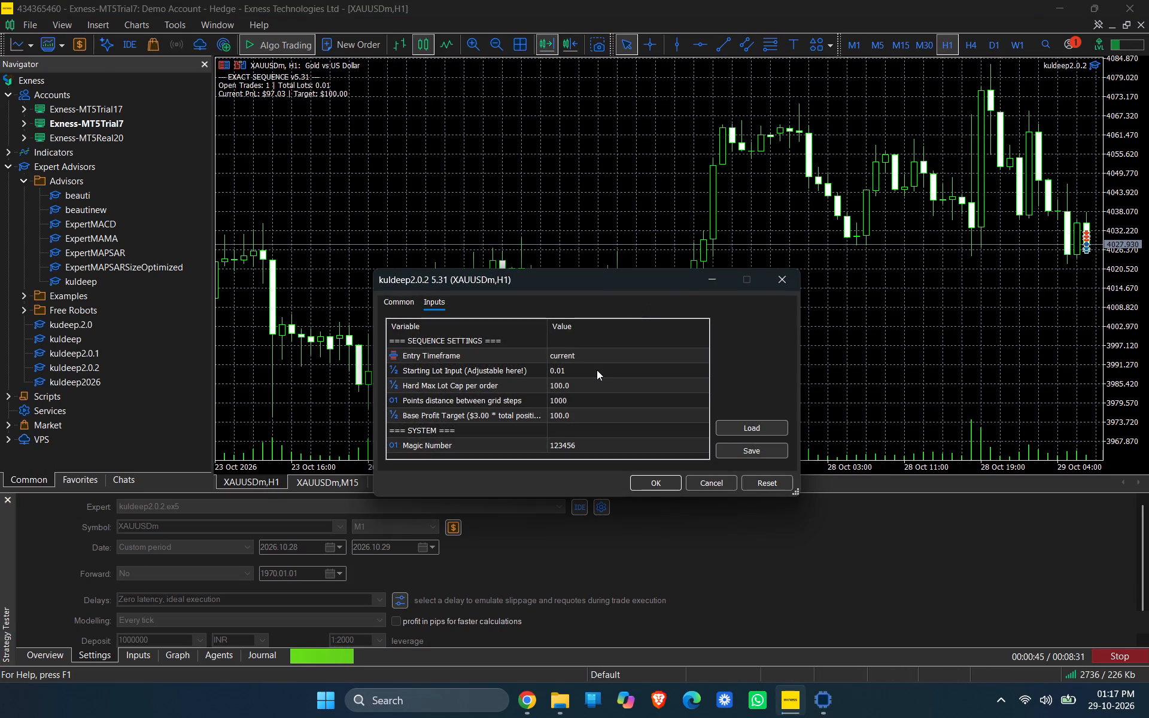
scroll(597, 370, "down", 1)
left_click(588, 355)
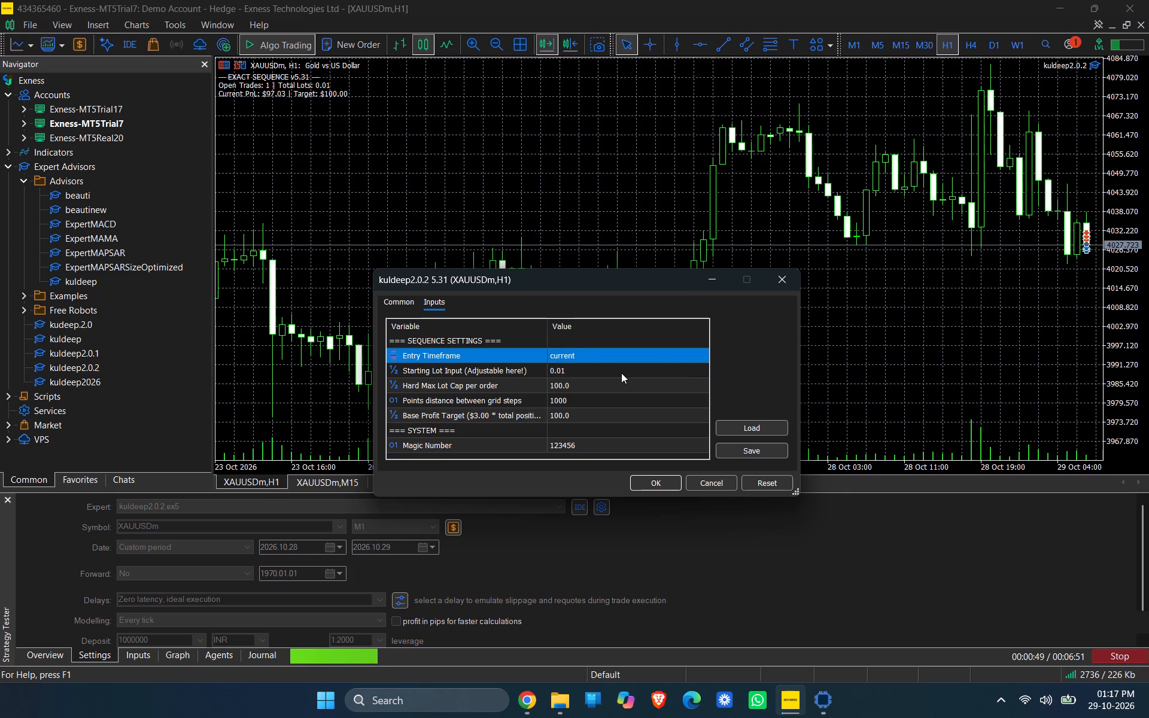
scroll(621, 373, "down", 1)
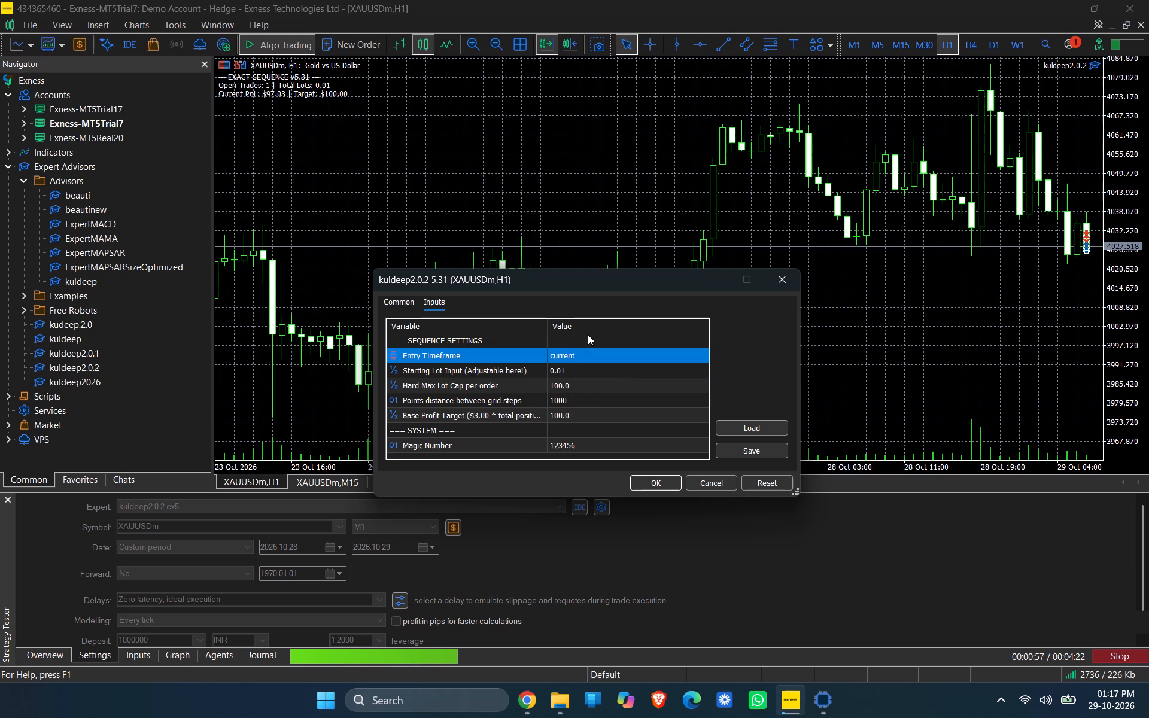
double_click(564, 354)
left_click(564, 354)
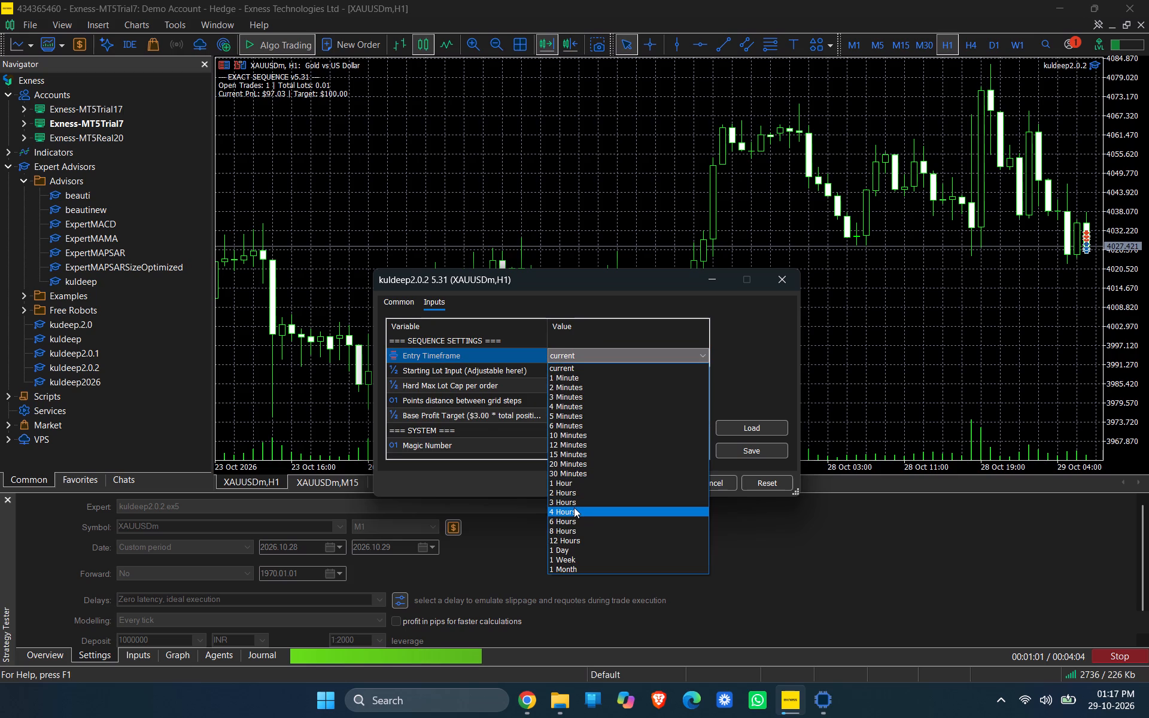
left_click(749, 314)
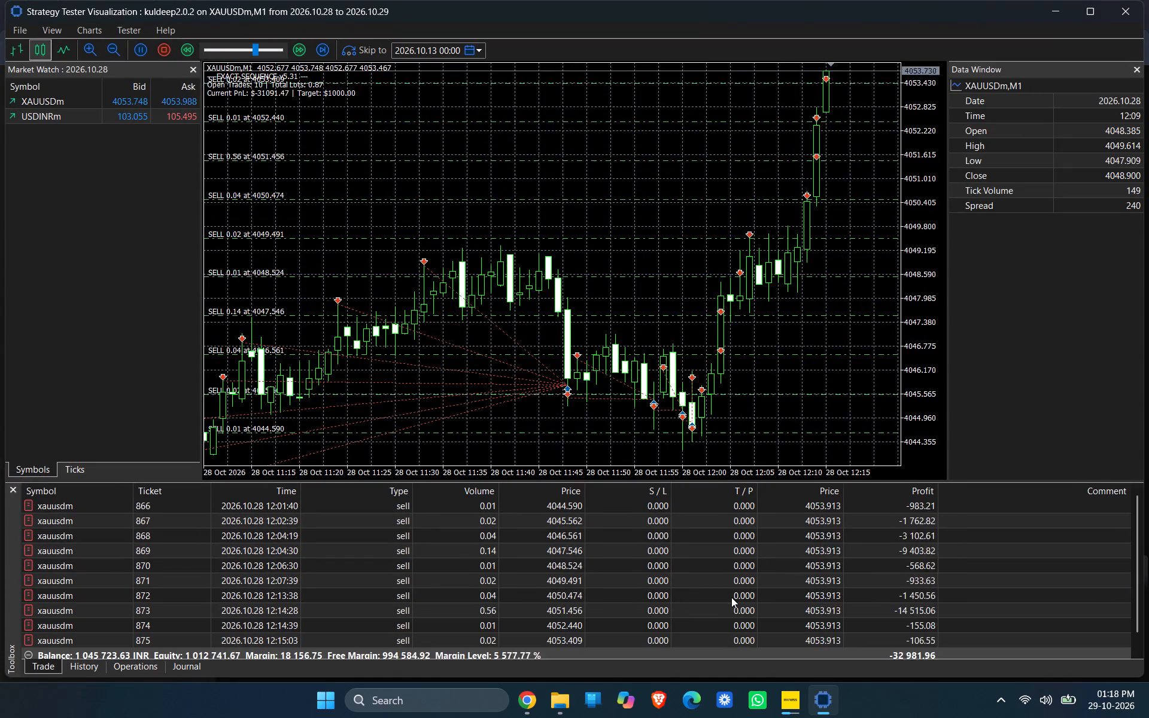
scroll(746, 570, "down", 1)
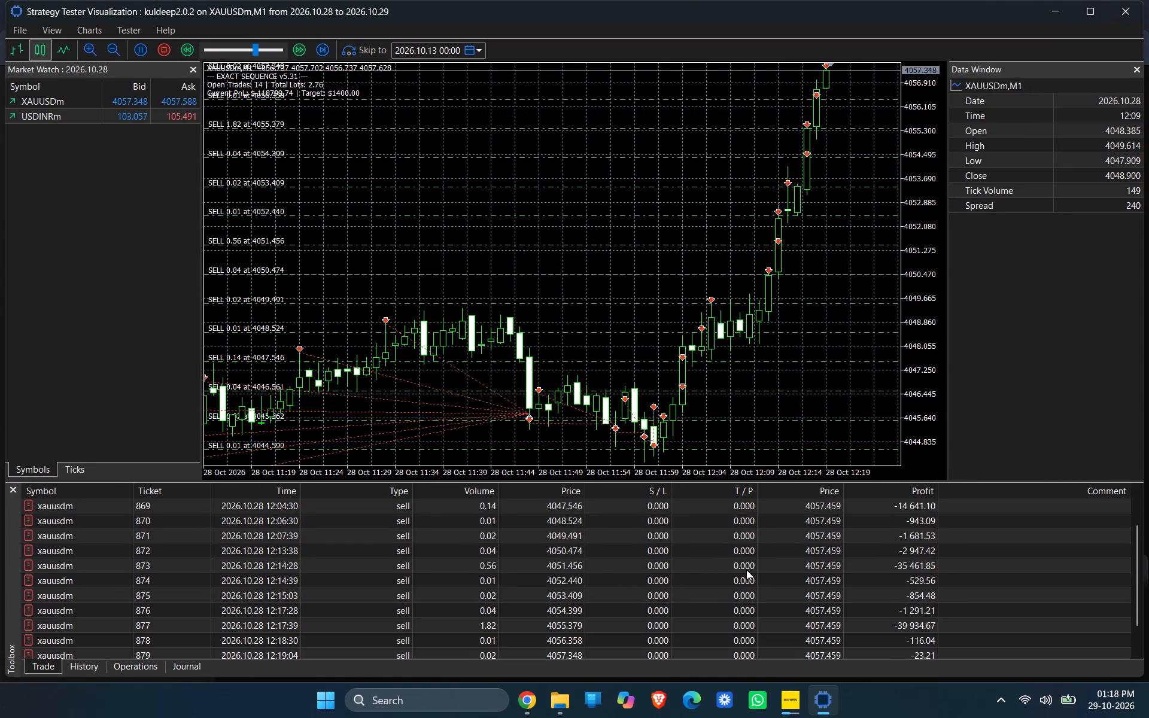
scroll(746, 570, "down", 3)
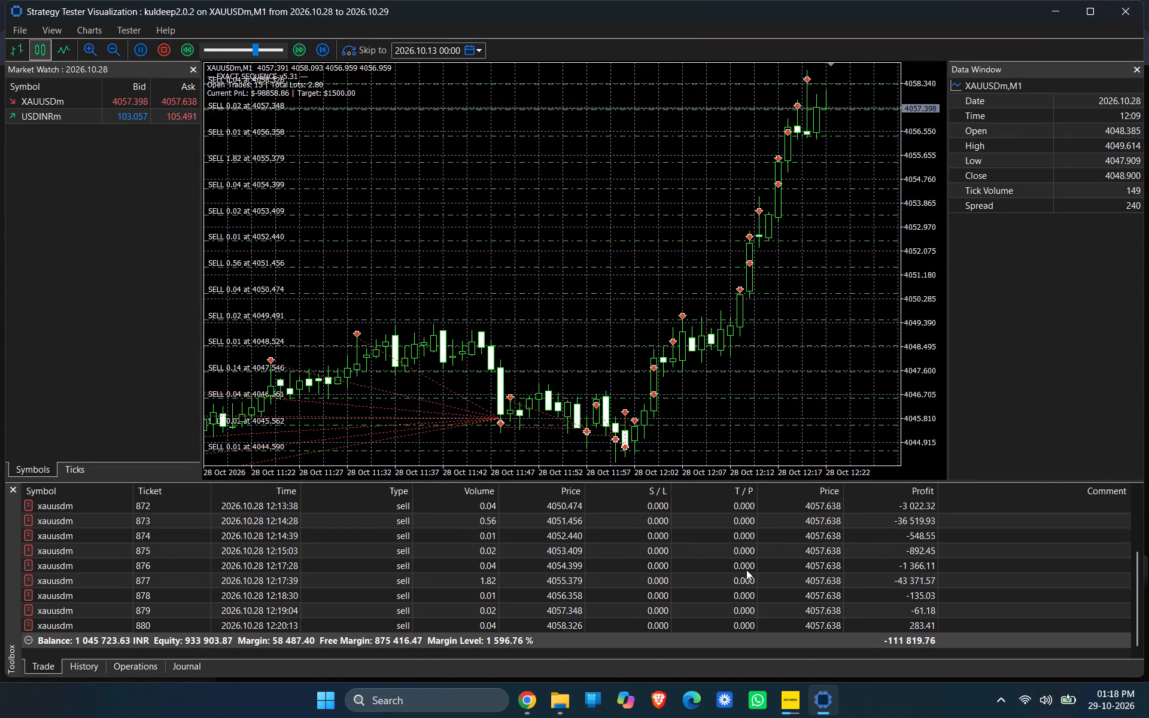
scroll(746, 570, "down", 3)
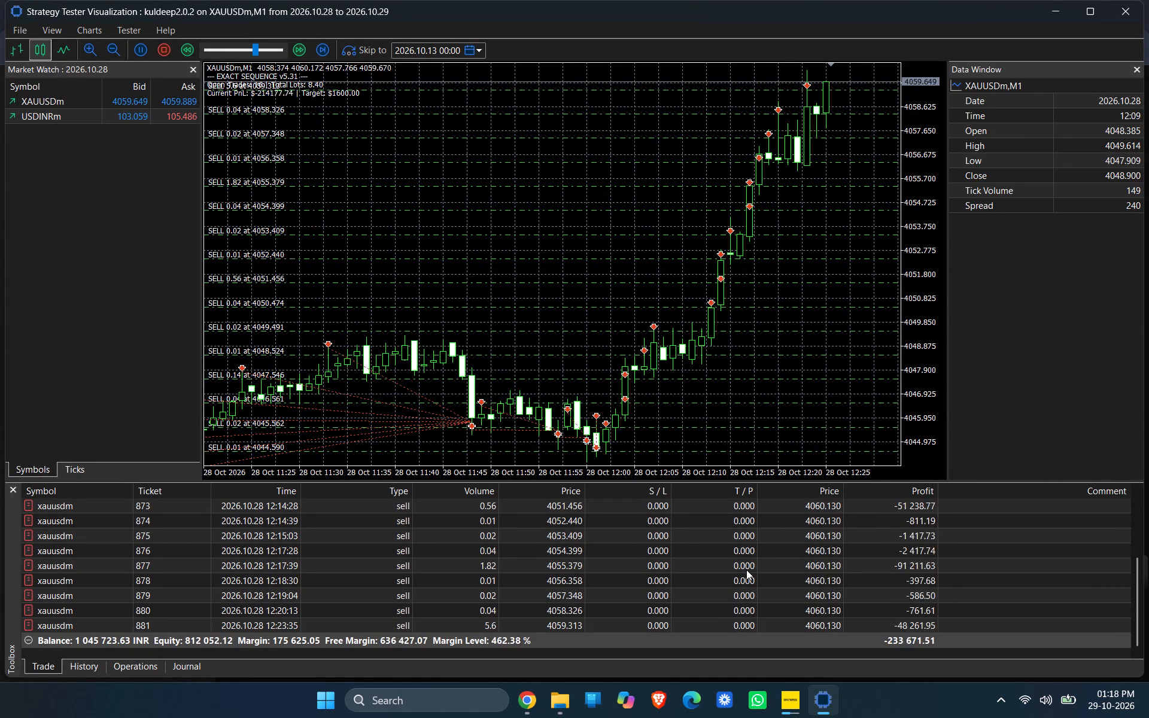
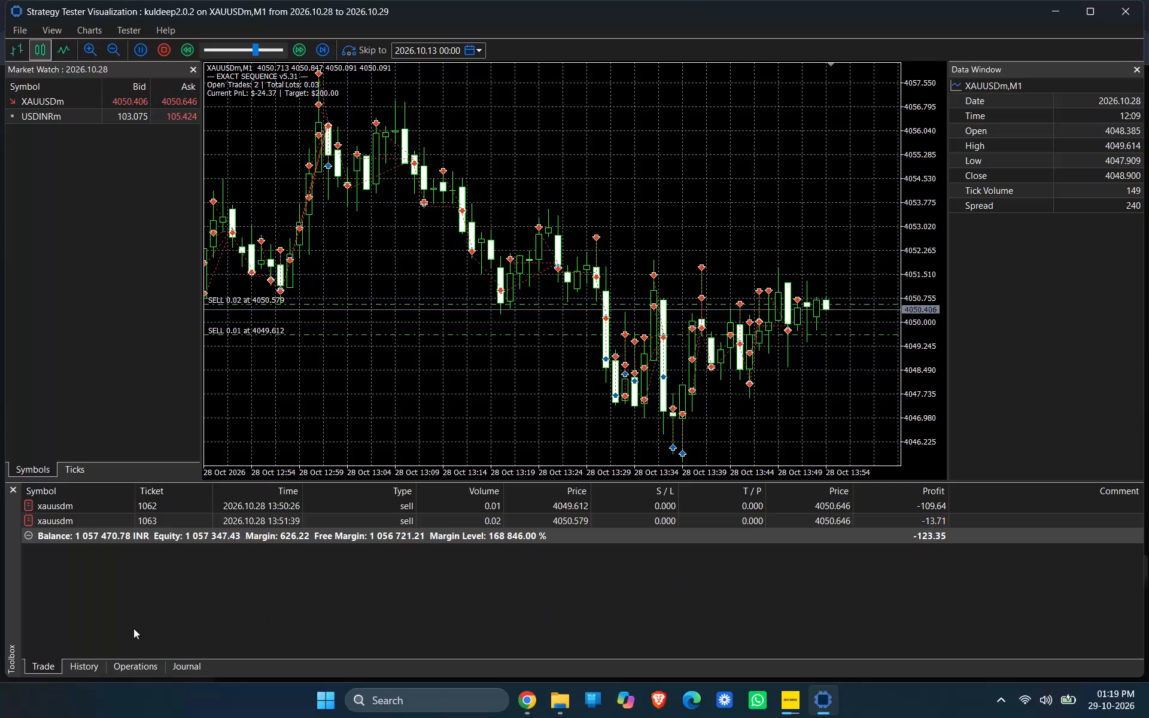
Examine the running M1 backtest's order history from the first orders down to the latest, comparing order types and volumes.
left_click(75, 664)
scroll(376, 592, "up", 5)
scroll(376, 592, "down", 1)
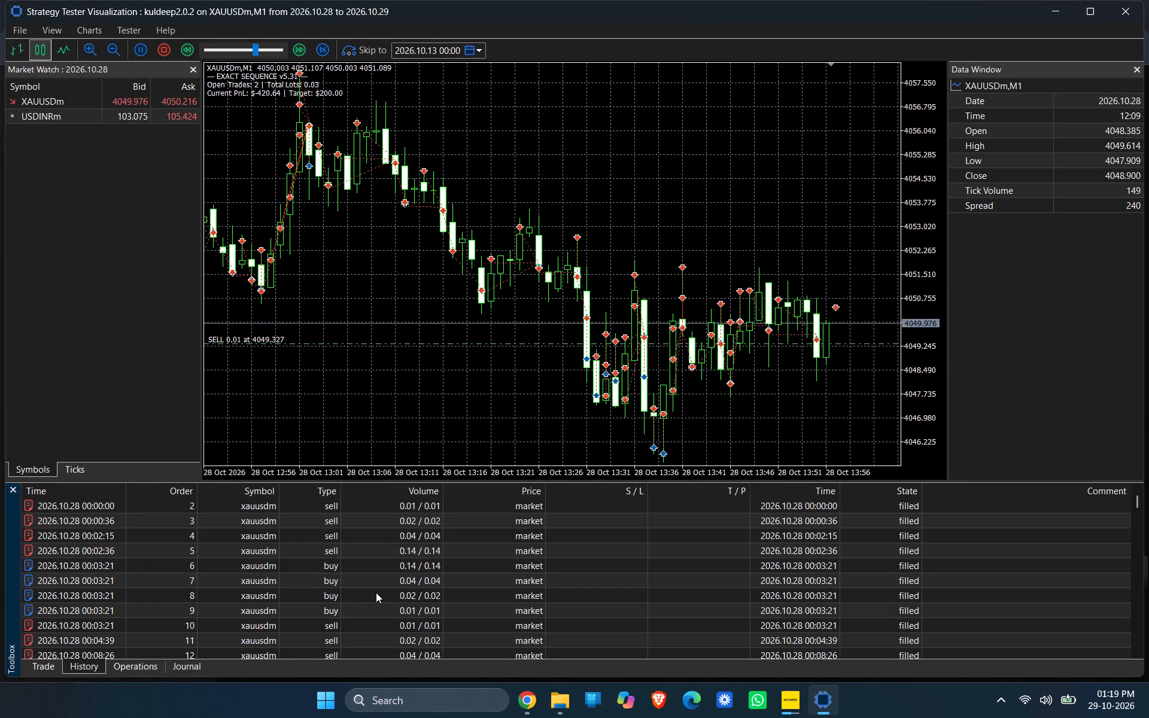
scroll(376, 592, "down", 5)
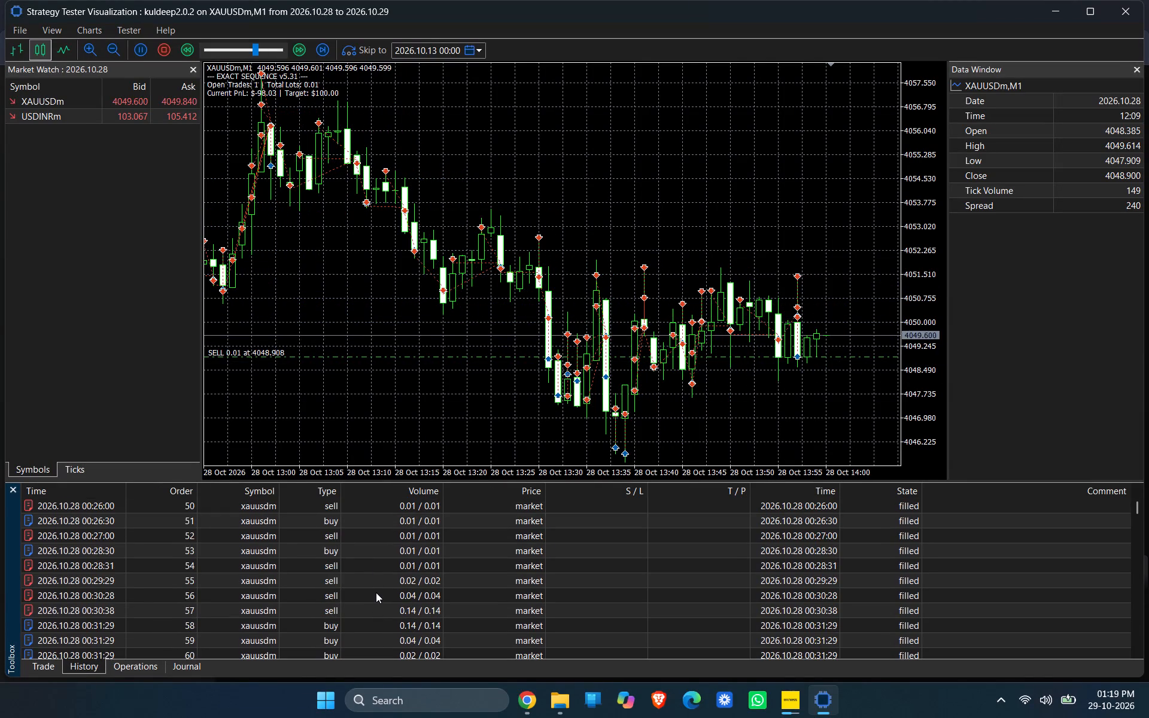
scroll(376, 592, "down", 8)
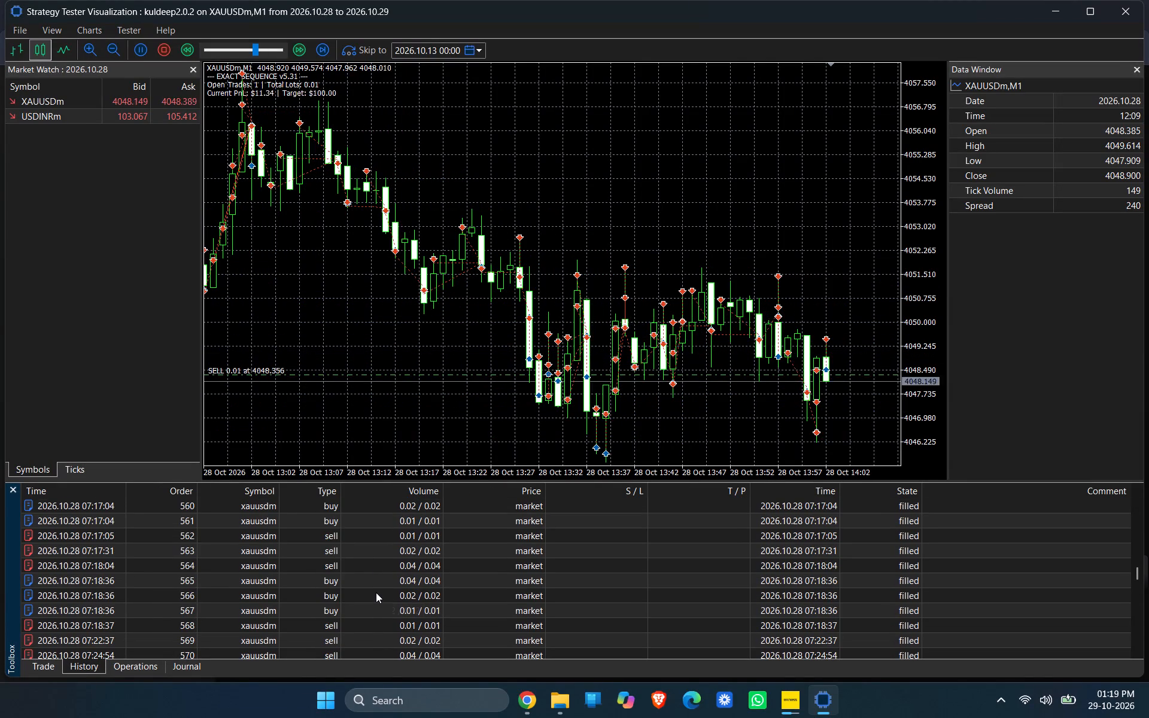
scroll(376, 592, "down", 9)
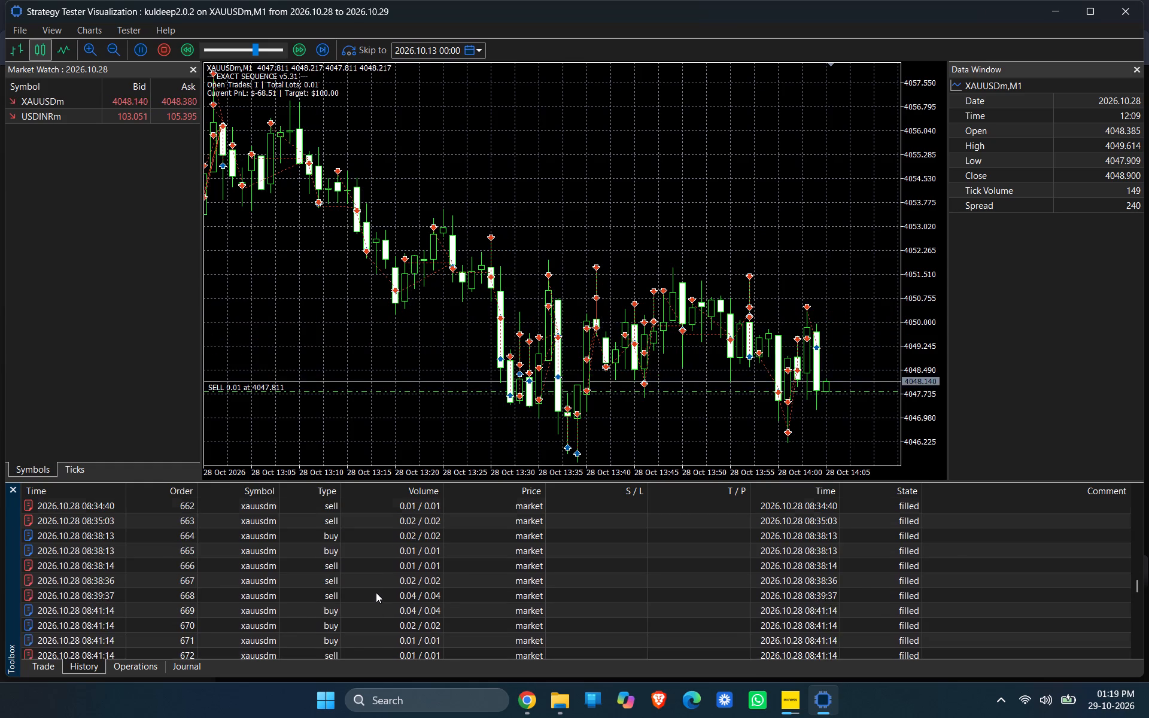
scroll(376, 592, "down", 3)
left_click(373, 588)
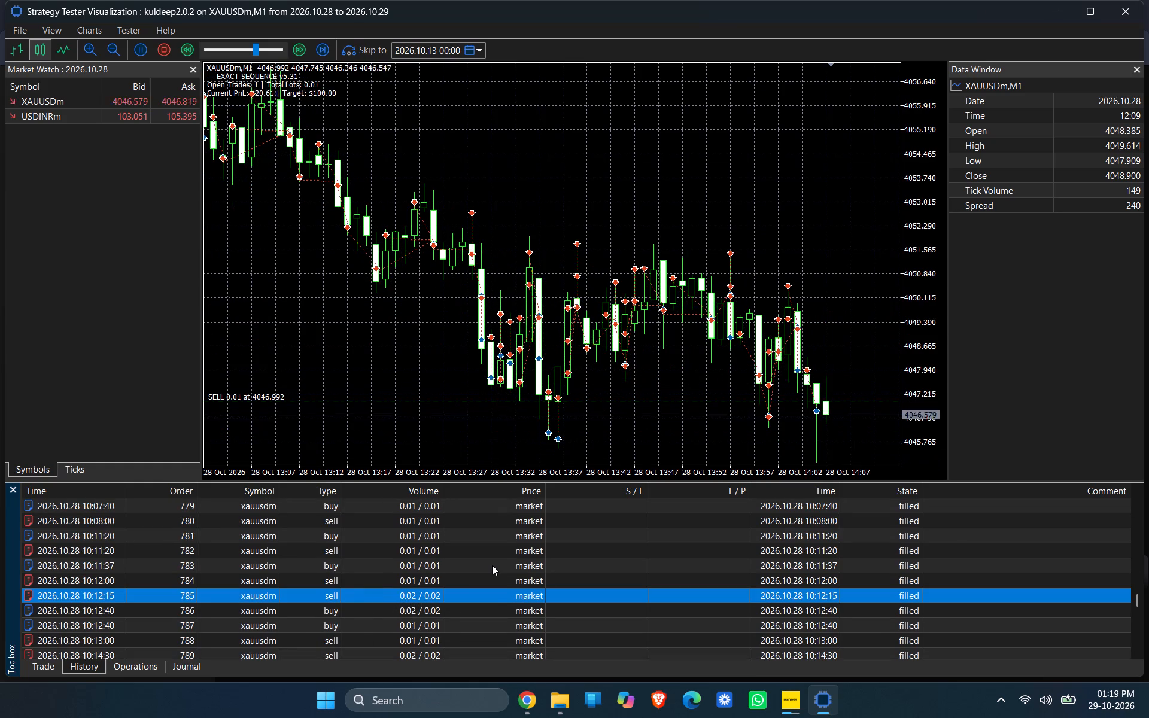
left_click(492, 565)
scroll(492, 565, "down", 20)
scroll(492, 565, "down", 20)
scroll(492, 565, "down", 8)
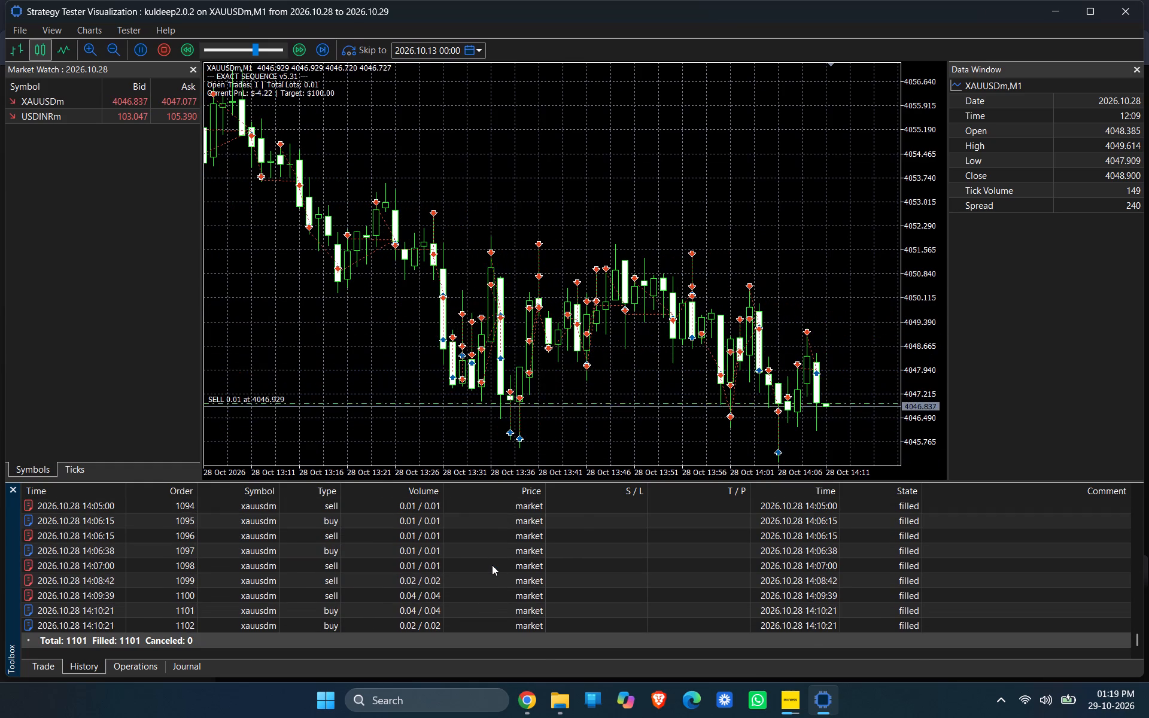
scroll(492, 565, "down", 7)
scroll(302, 579, "down", 11)
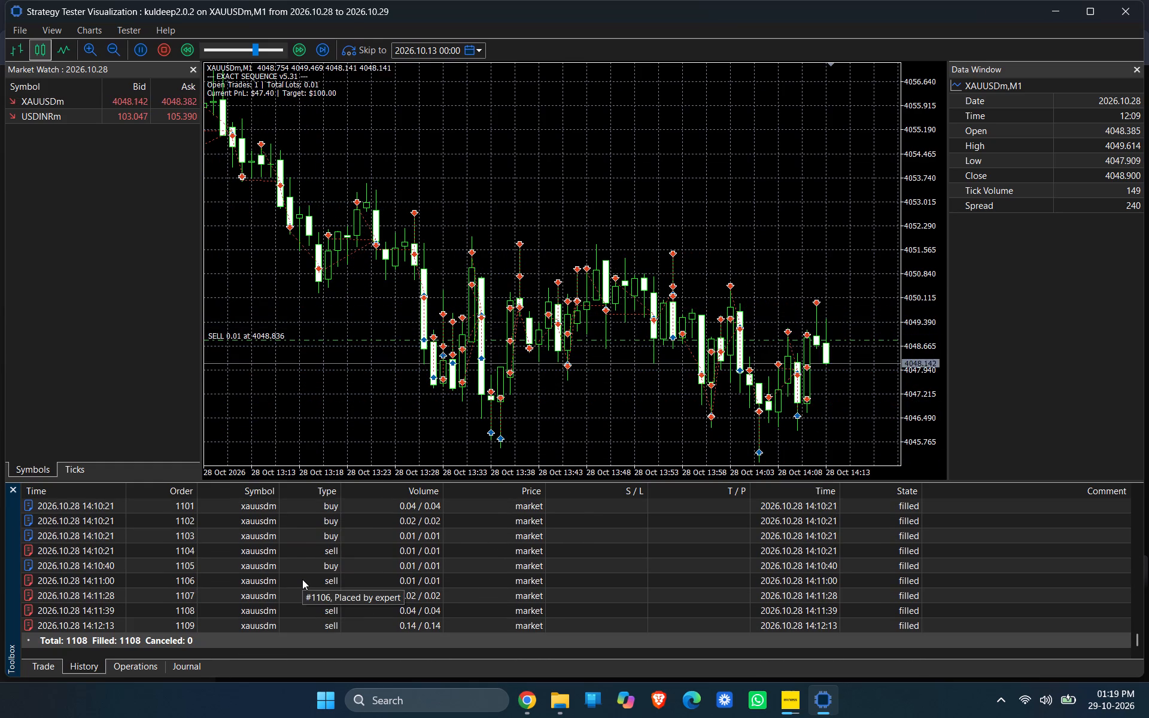
scroll(302, 579, "down", 3)
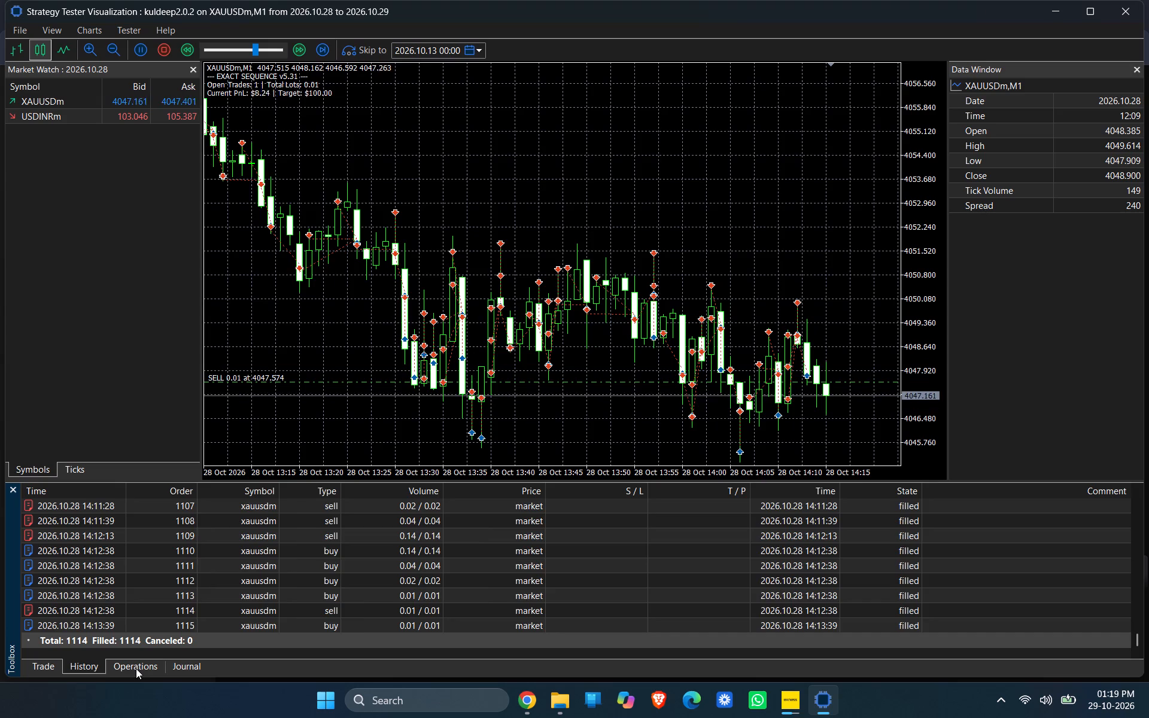
Check the M1 backtest's list of trade operations and return to the open positions and account balance.
left_click(136, 668)
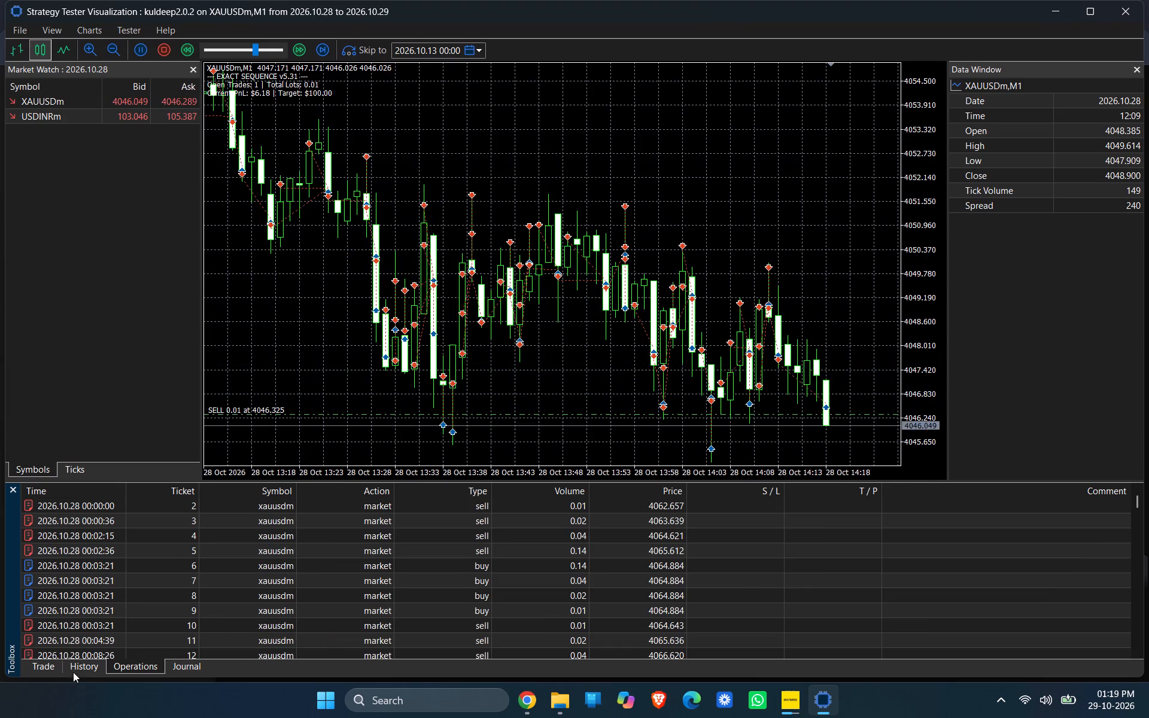
left_click(48, 668)
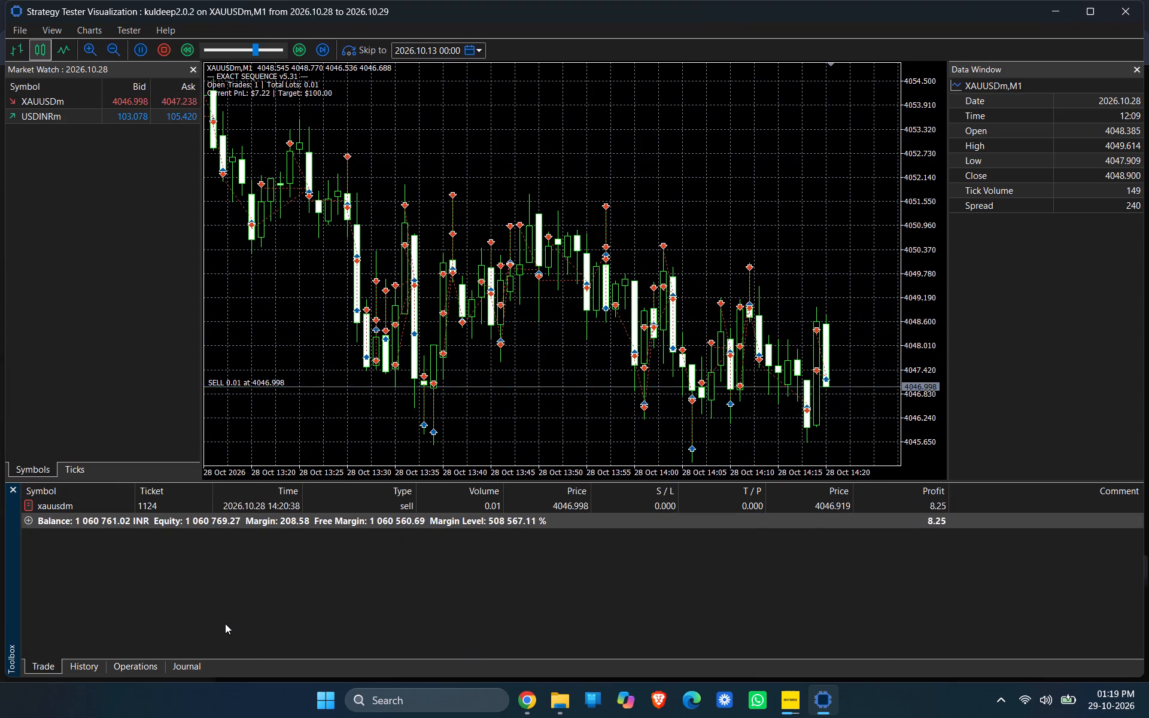
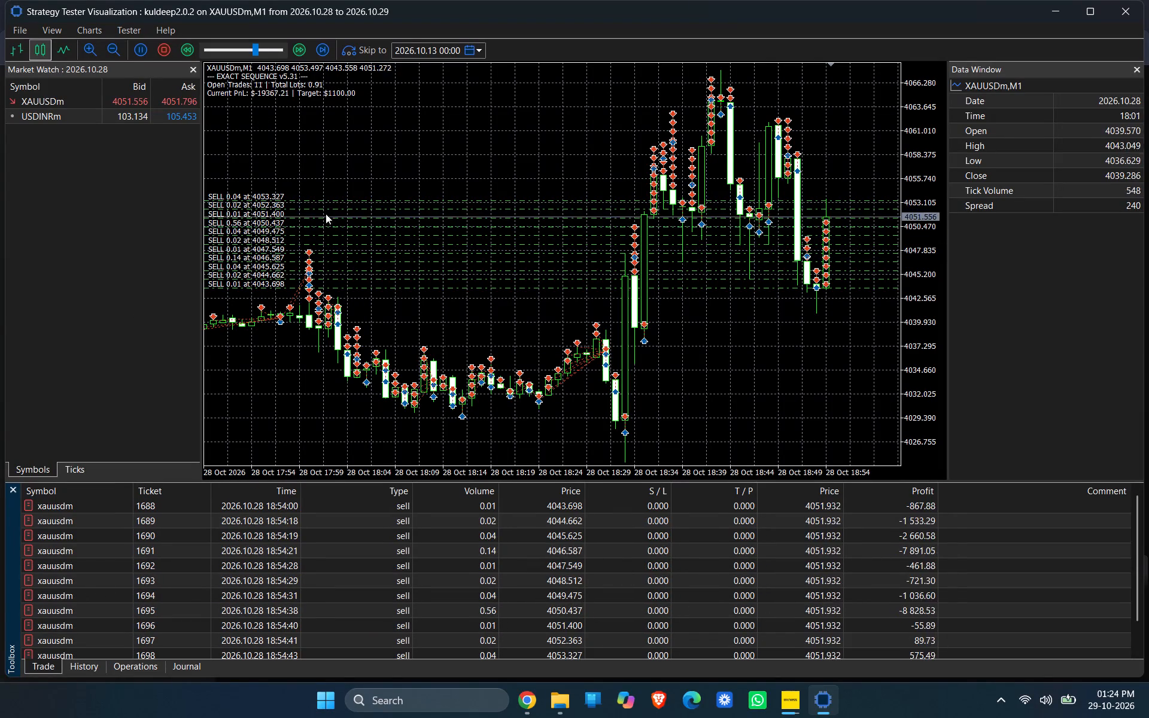
Check the running M1 backtest's open sell positions and account balance against the stacked sell entries on the 18:54 candle.
scroll(598, 485, "down", 1)
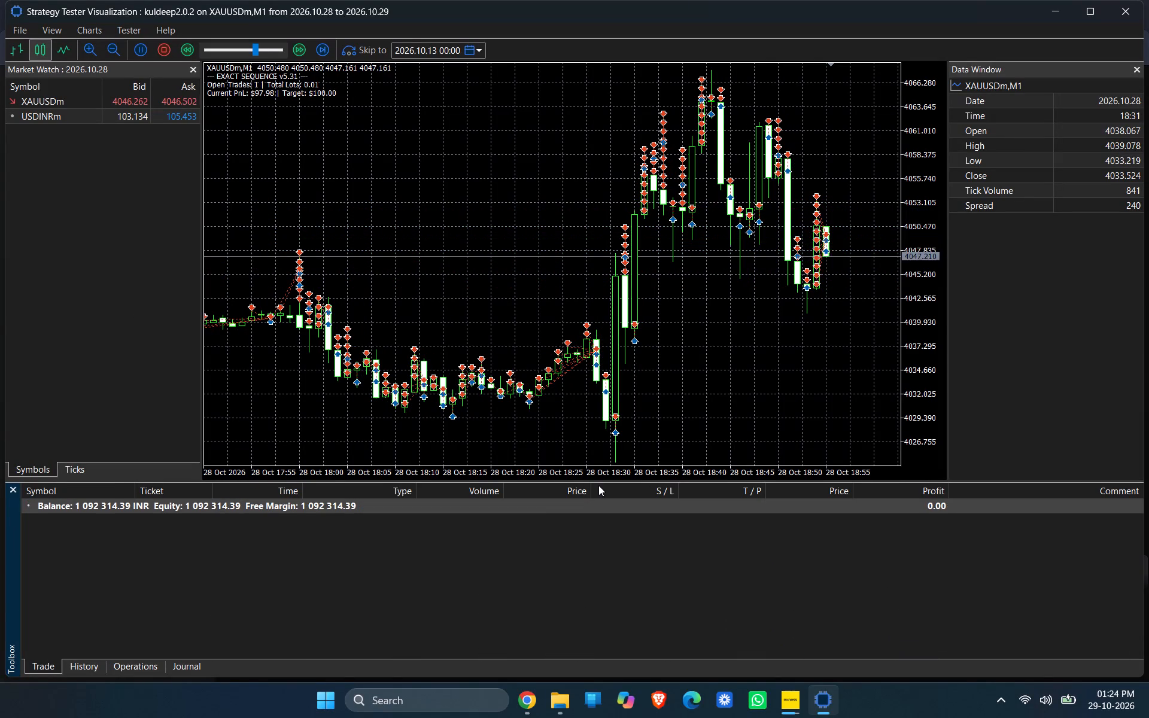
scroll(598, 485, "down", 1)
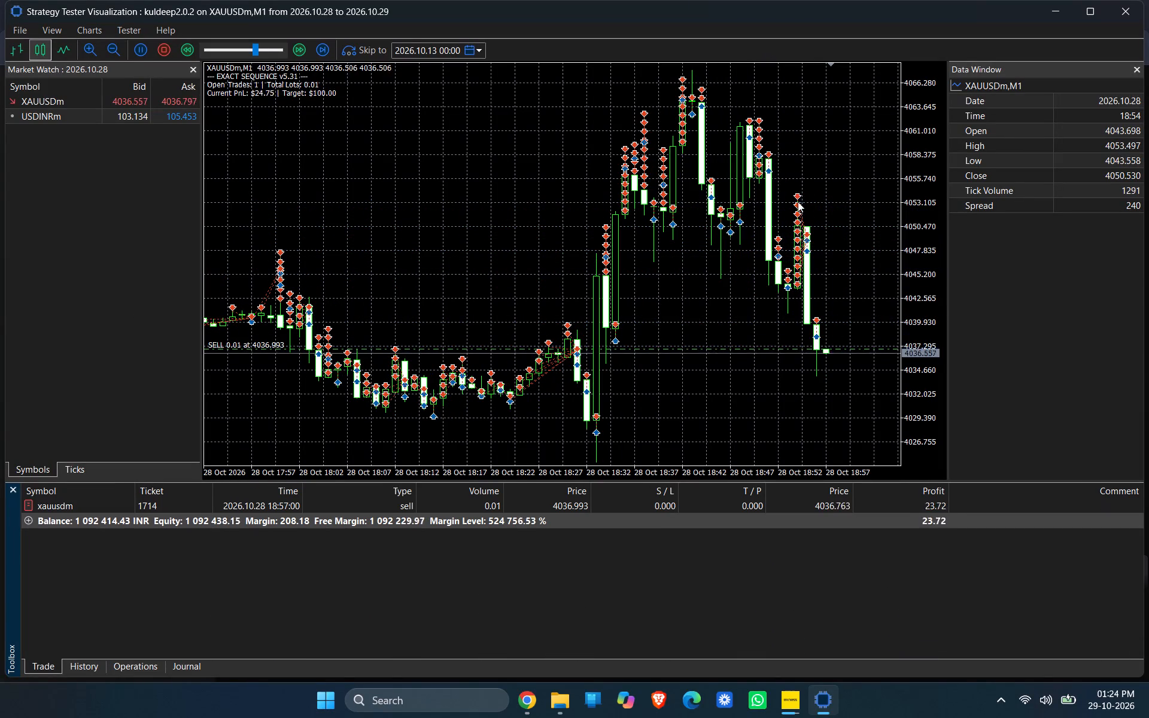
left_click(797, 196)
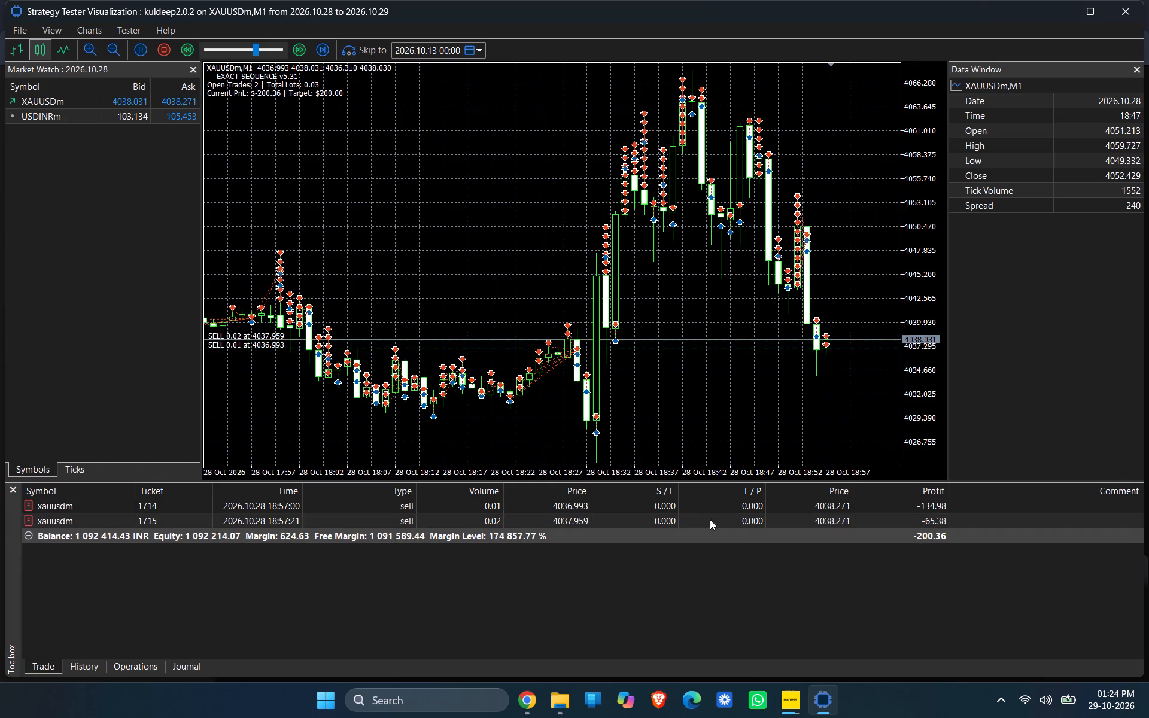
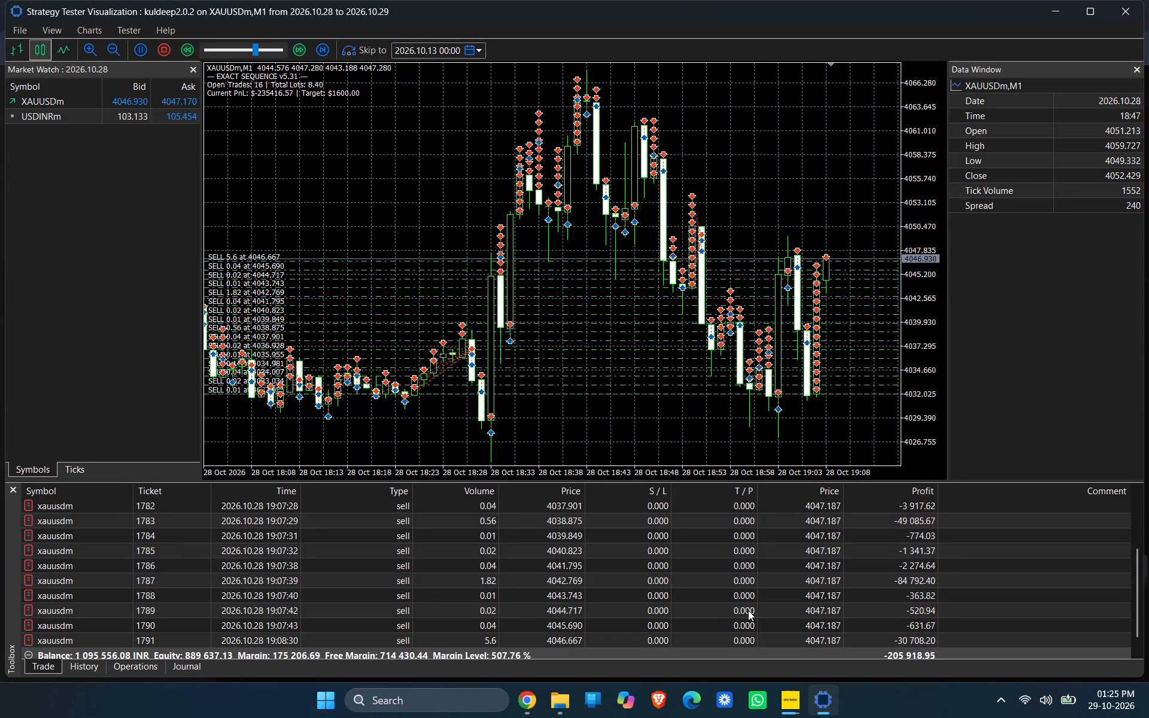
Examine the newest open sell positions, their floating profit and the balance, equity and margin summary as the M1 backtest runs.
scroll(748, 610, "down", 2)
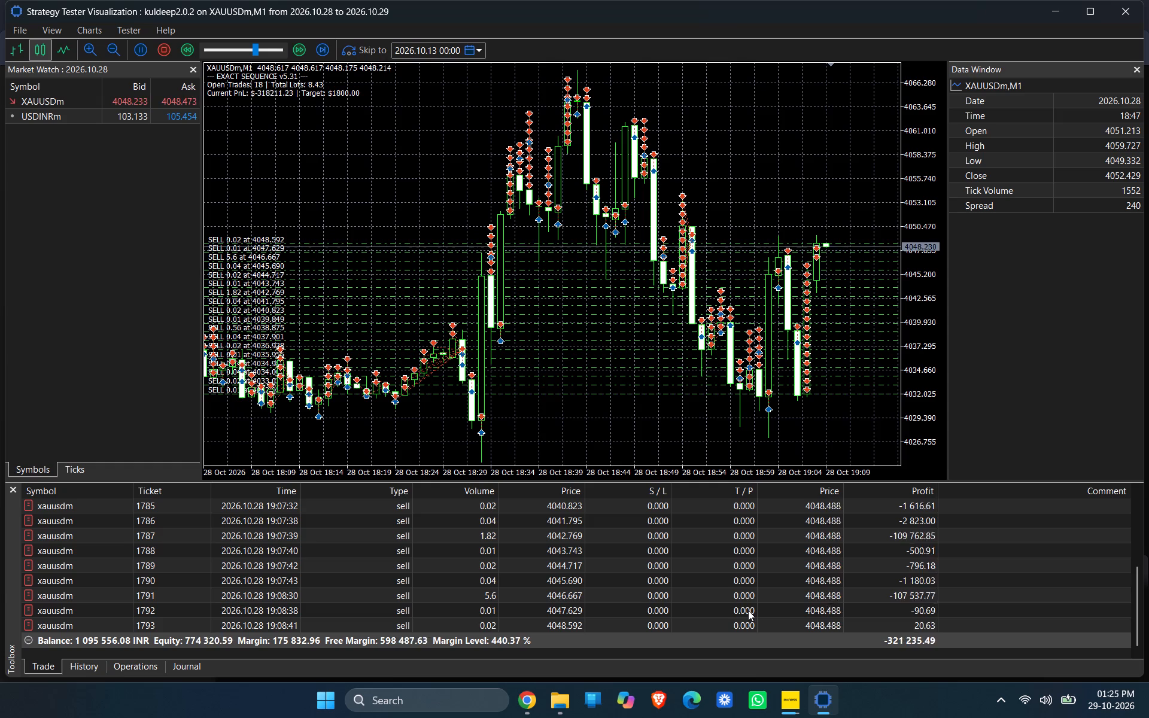
scroll(748, 610, "down", 2)
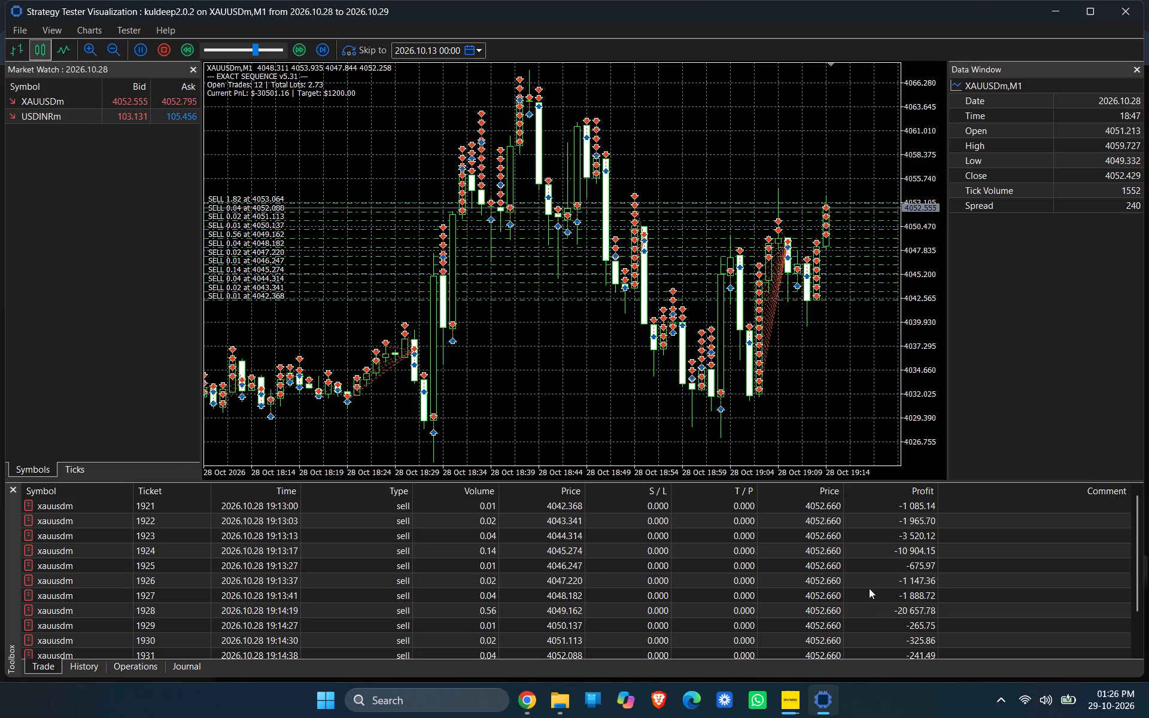
scroll(869, 588, "down", 13)
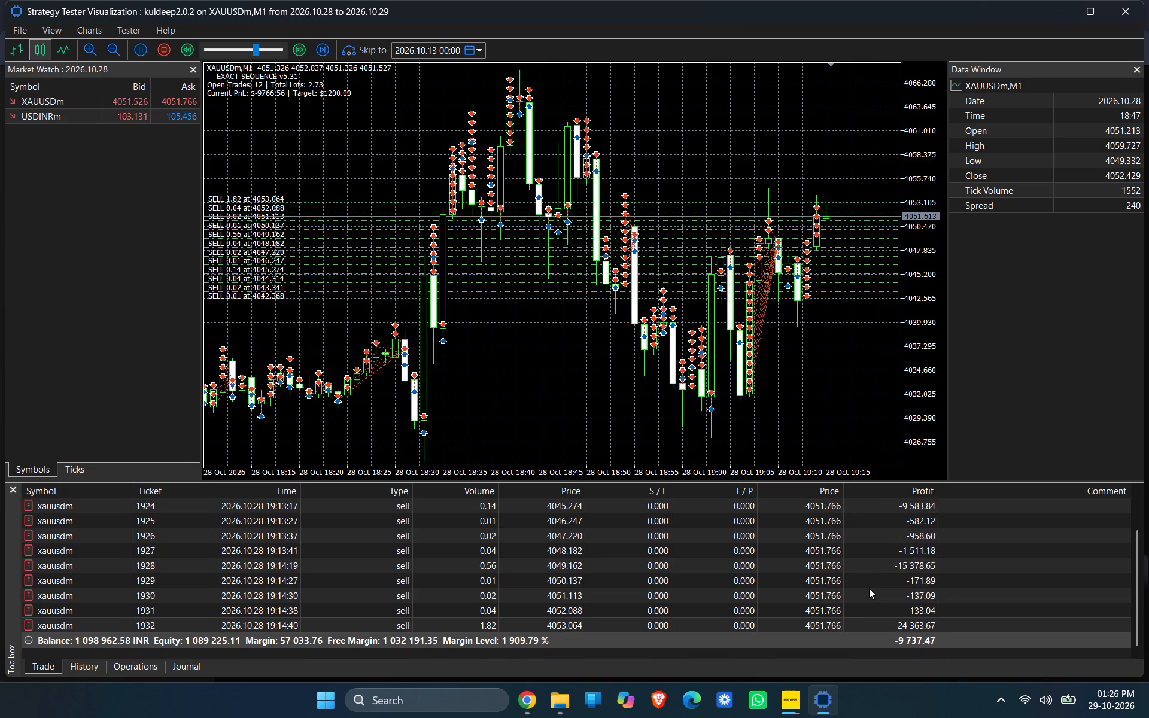
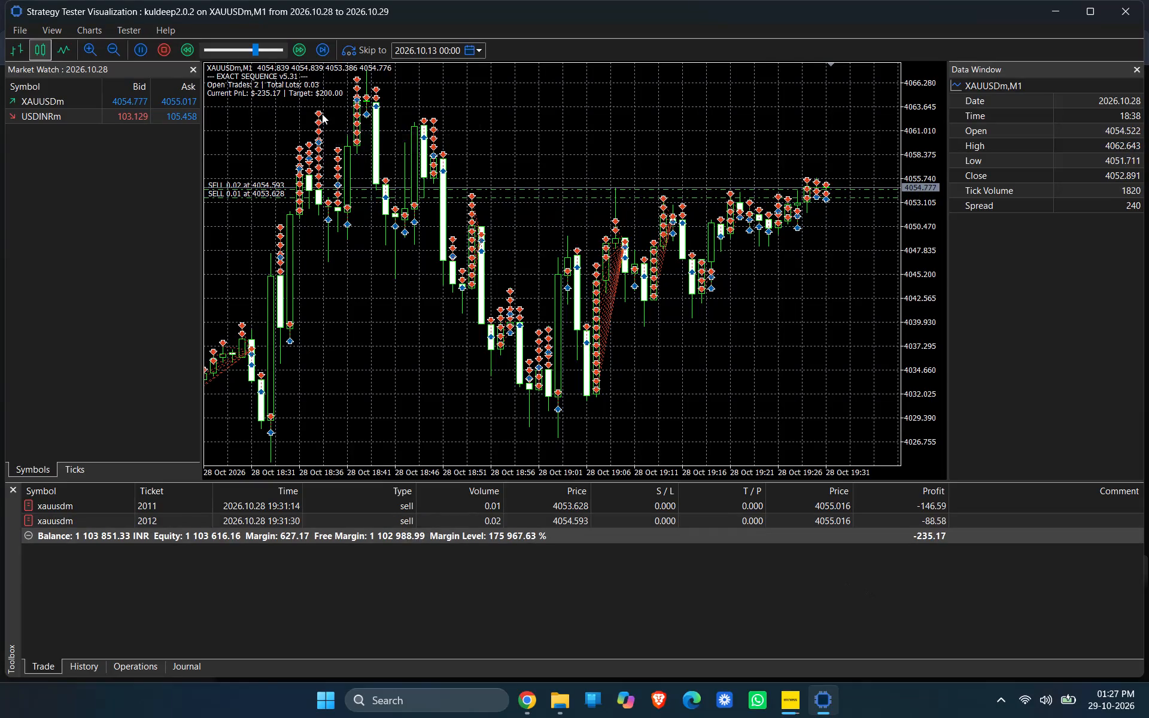
Increase the playback speed of the visual M1 backtest.
left_click(266, 48)
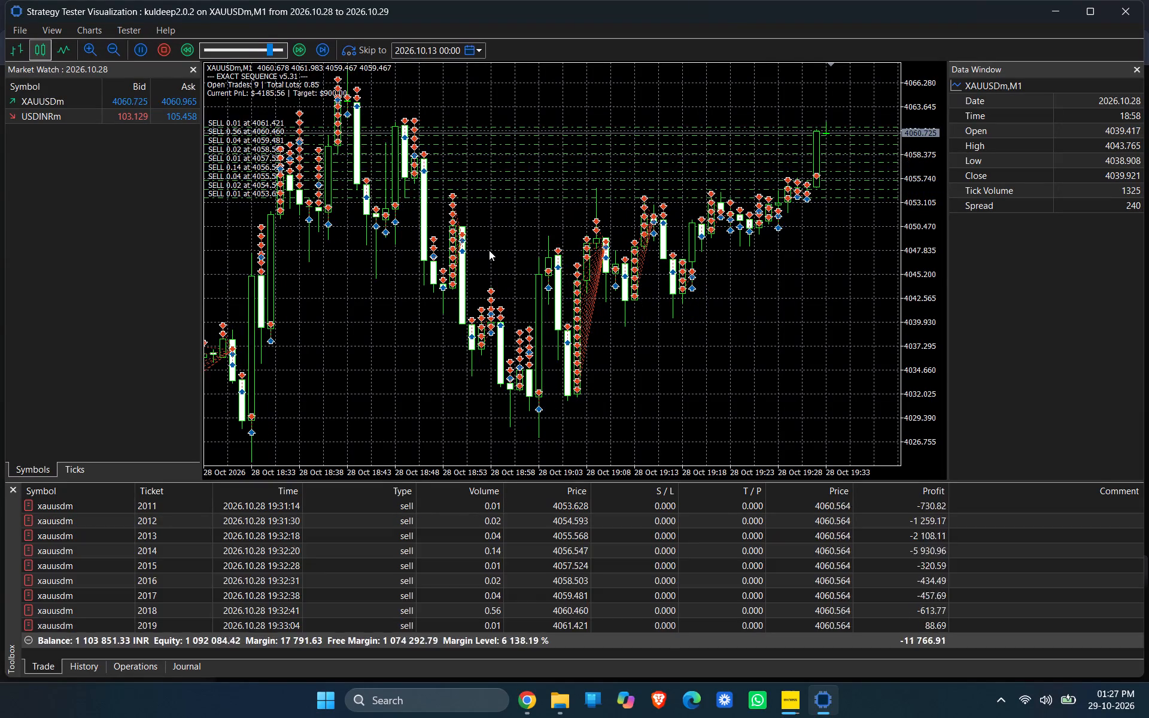
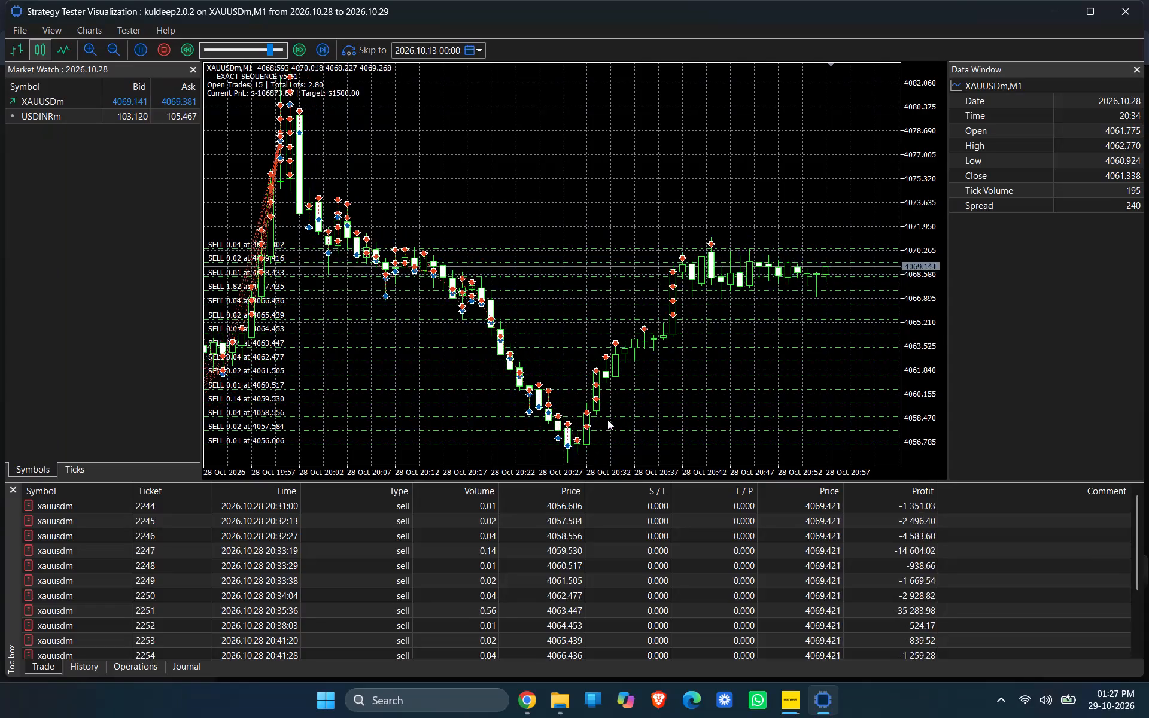
Review the open sell trades while the visual M1 backtest plays to its end, and close the visualization window.
scroll(578, 559, "down", 13)
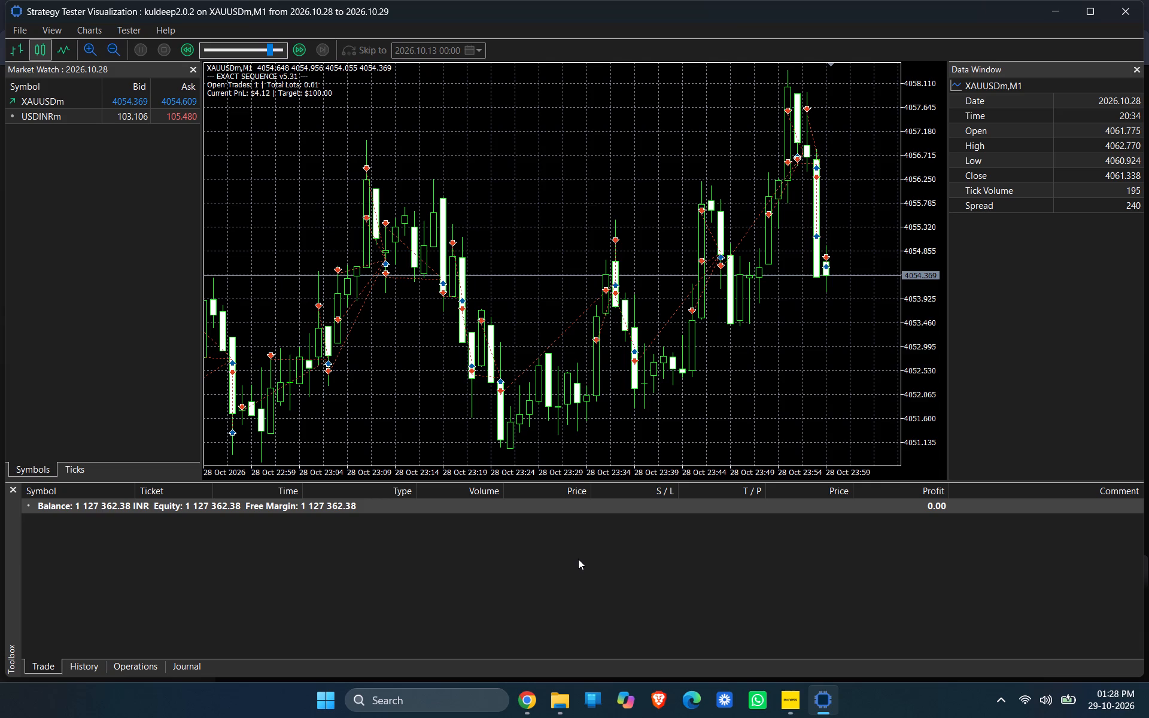
left_click(1124, 7)
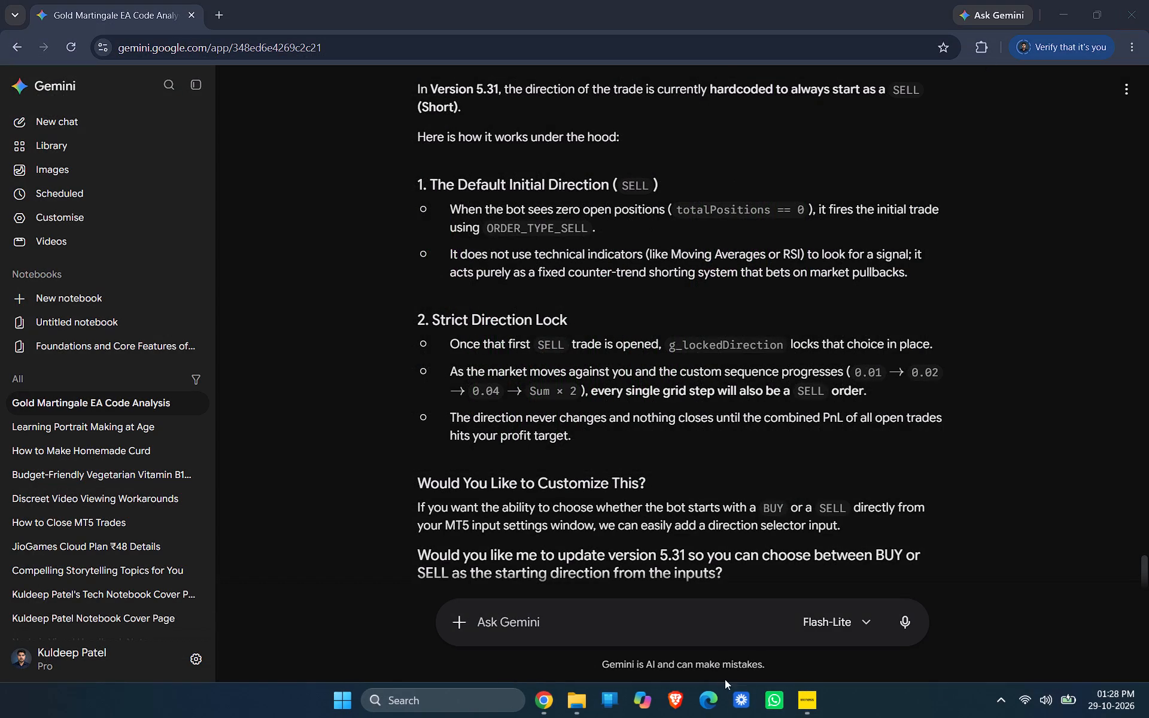
Switch to the MetaTrader 5 terminal and dismiss the kuldeep2.0.2 inputs dialog for XAUUSDm H1 without applying changes.
left_click(810, 714)
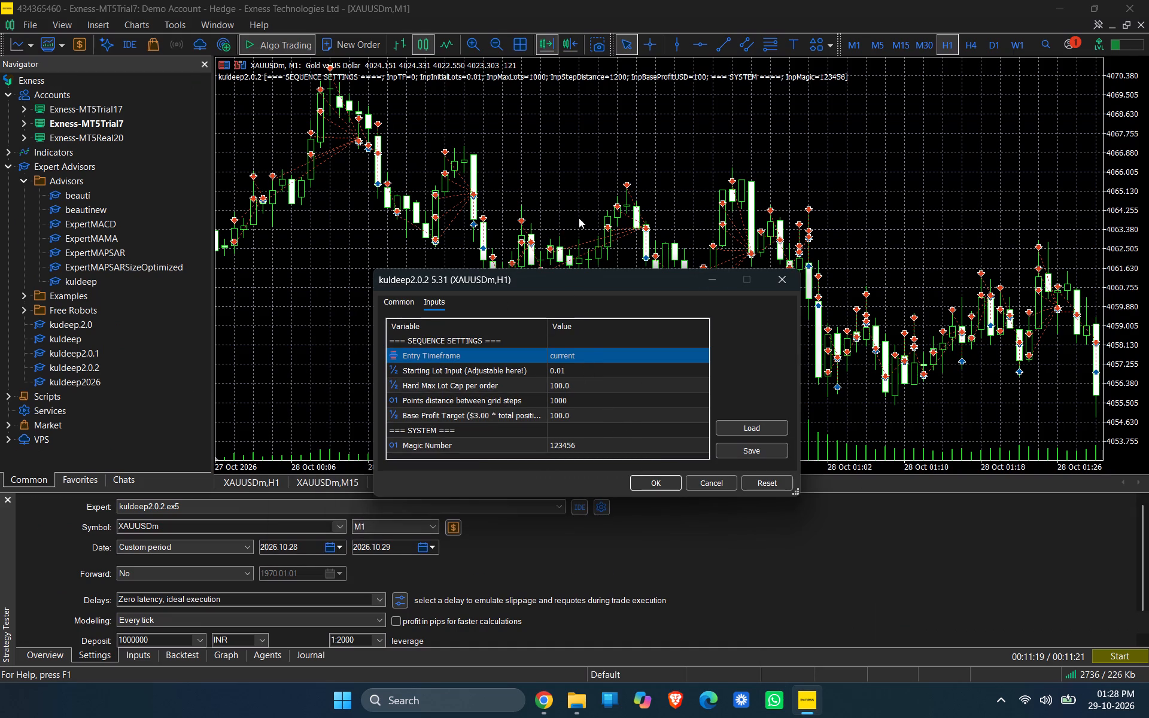
left_click(591, 208)
left_click(786, 276)
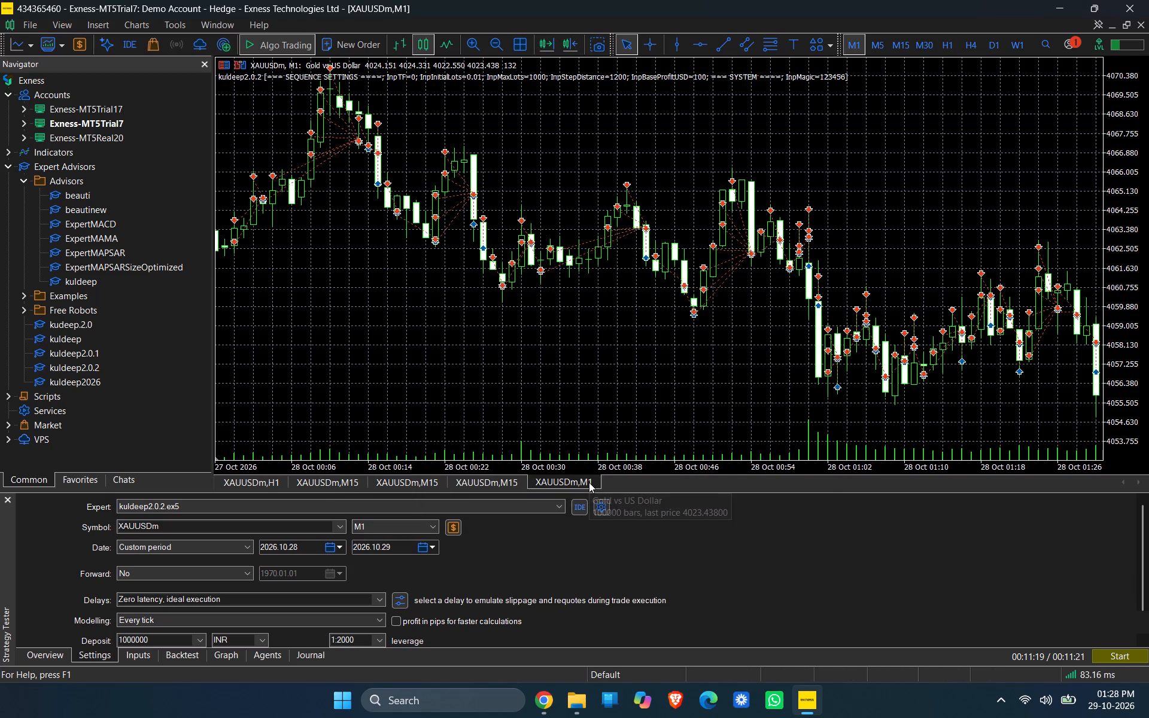
Close the XAUUSDm H1 chart, the M1 chart and two of the three M15 charts, keeping one M15 chart open.
left_click(236, 482)
right_click(236, 482)
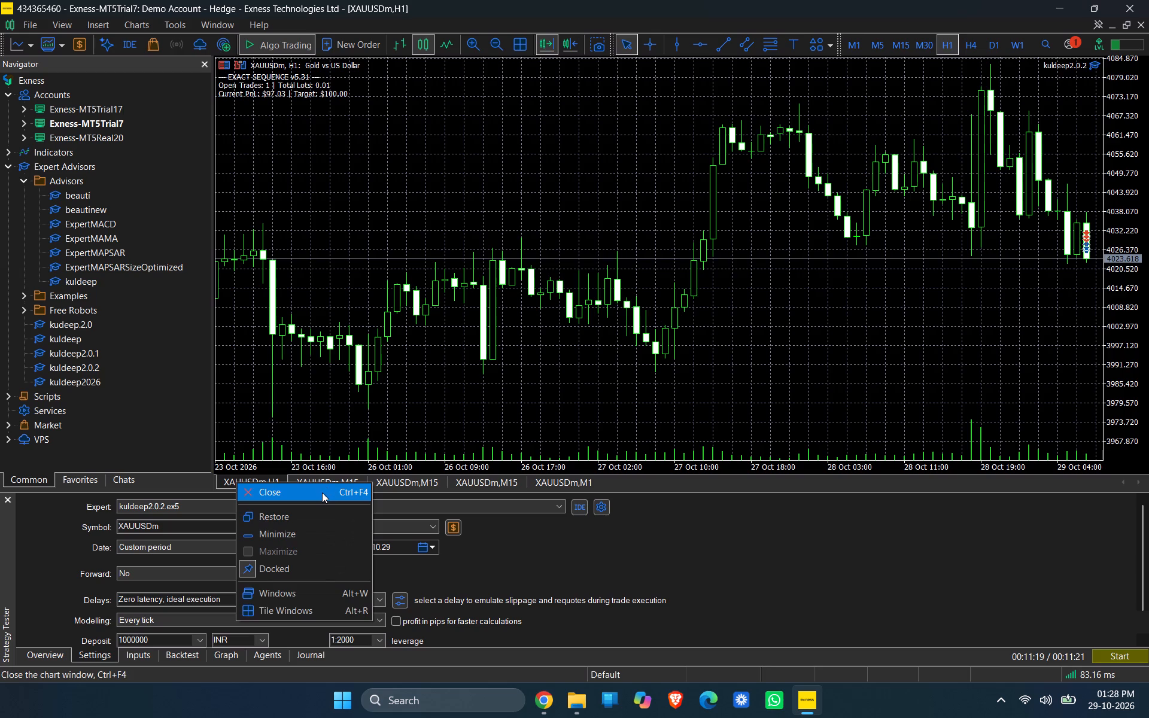
left_click(322, 492)
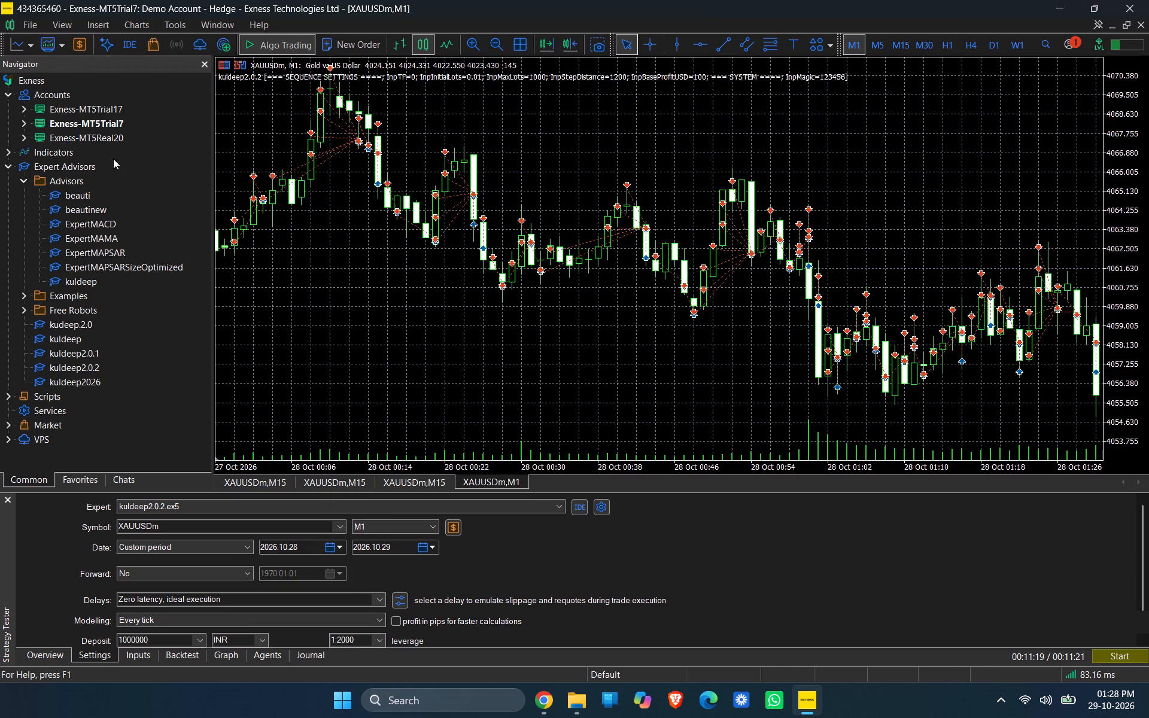
right_click(503, 478)
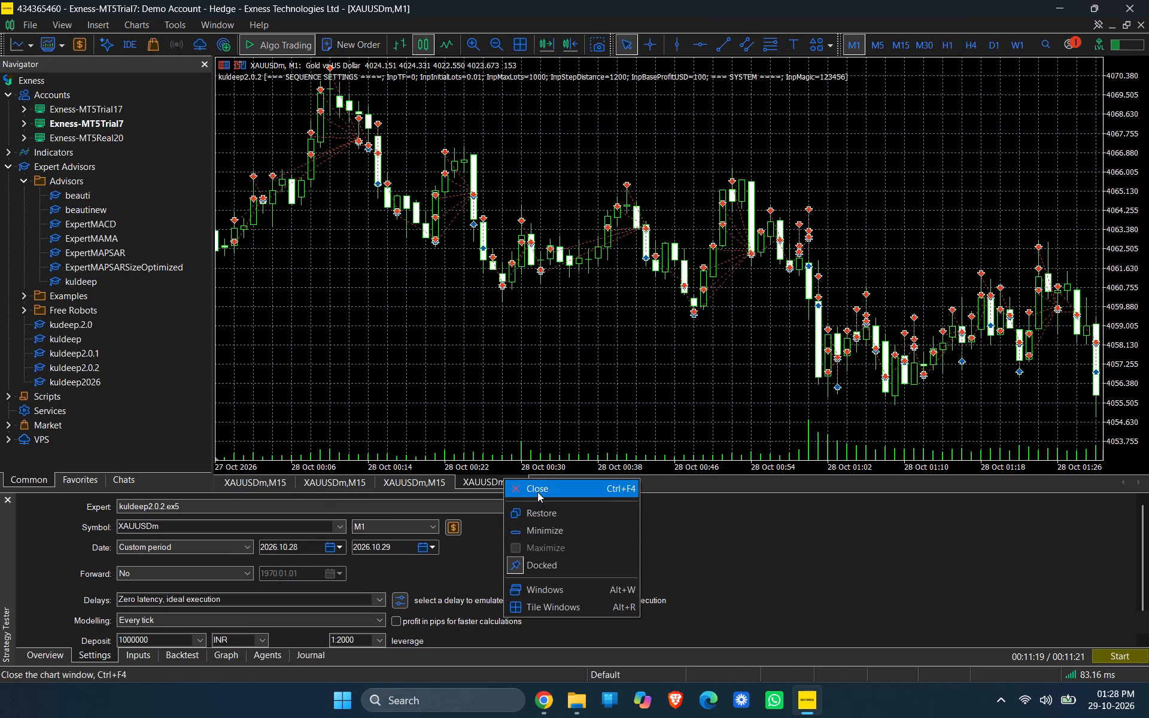
left_click(537, 492)
right_click(431, 476)
left_click(454, 487)
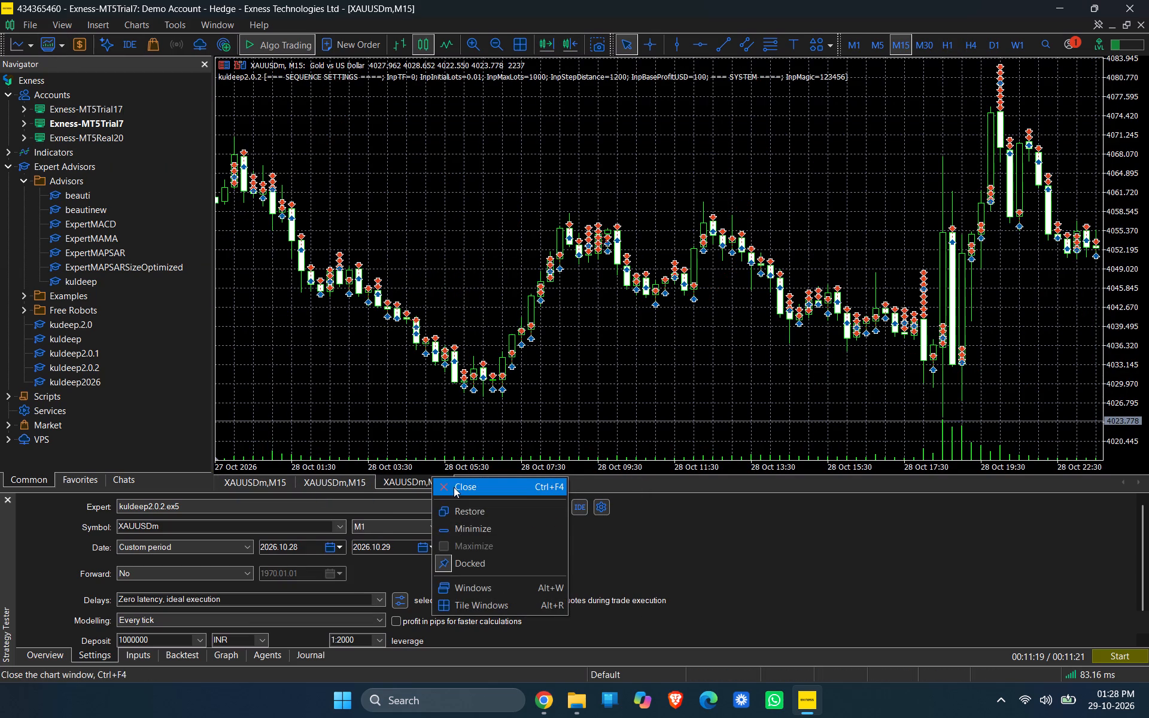
right_click(349, 477)
left_click(362, 485)
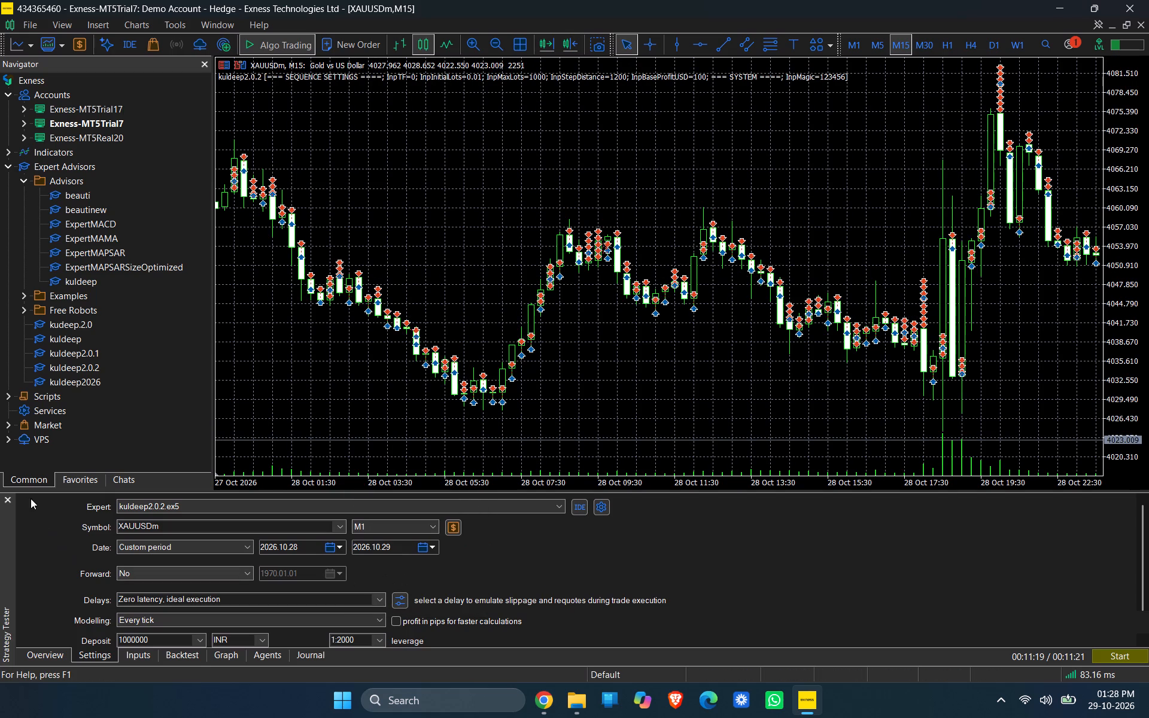
Close the Strategy Tester to give the remaining M15 chart the full height.
left_click(7, 498)
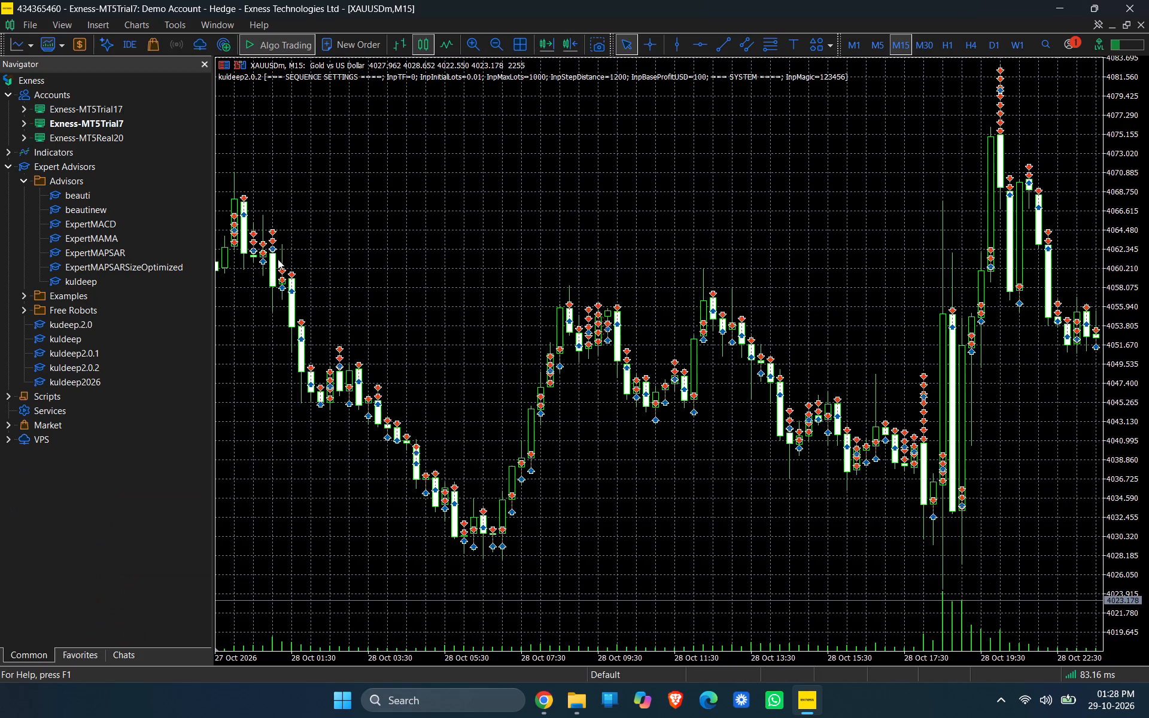
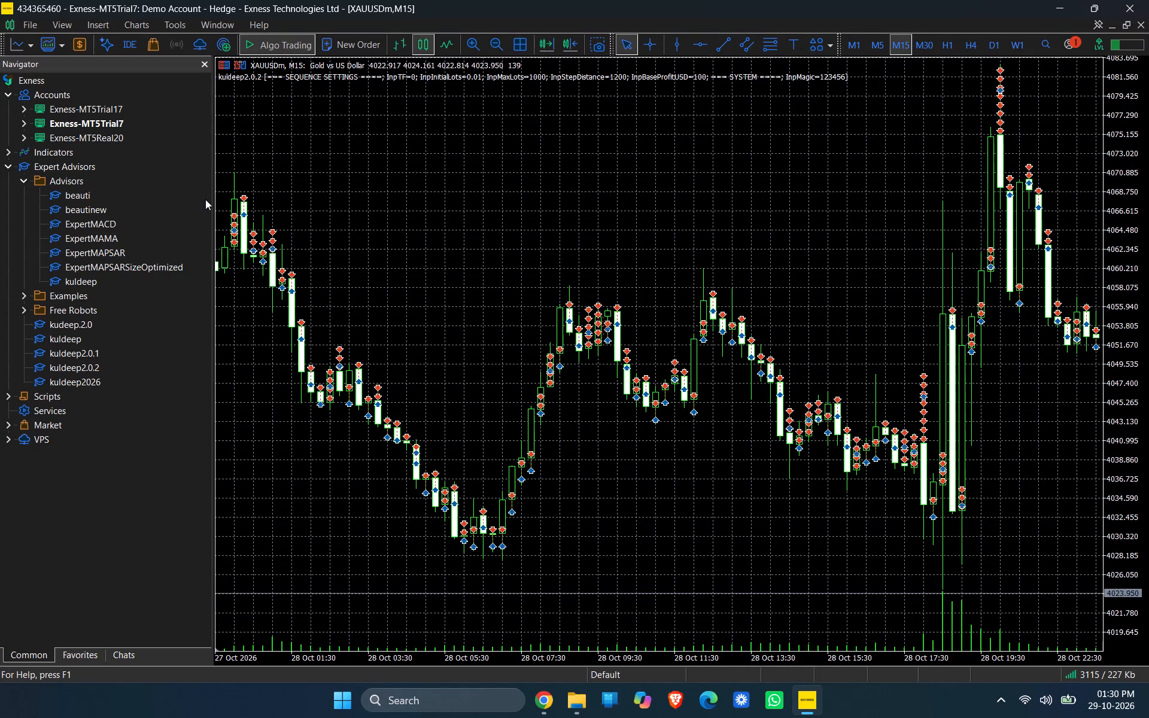
Collapse the Accounts branch in the Navigator to bring the Expert Advisors list up.
scroll(47, 124, "up", 3)
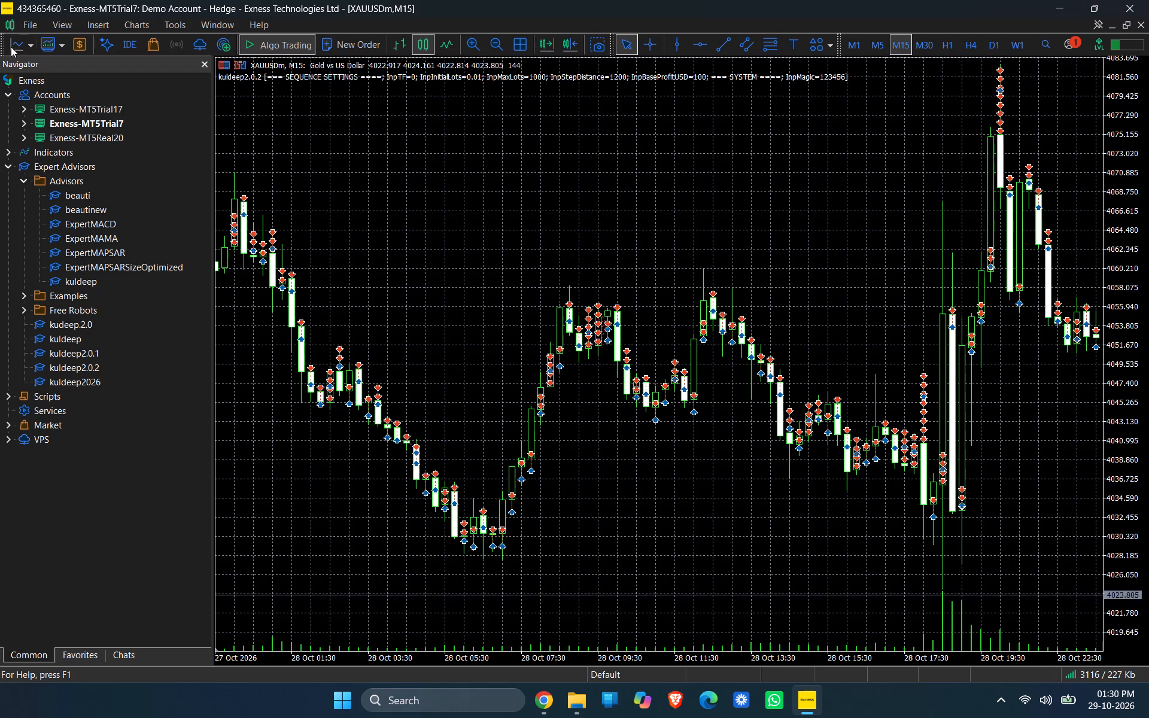
left_click(10, 94)
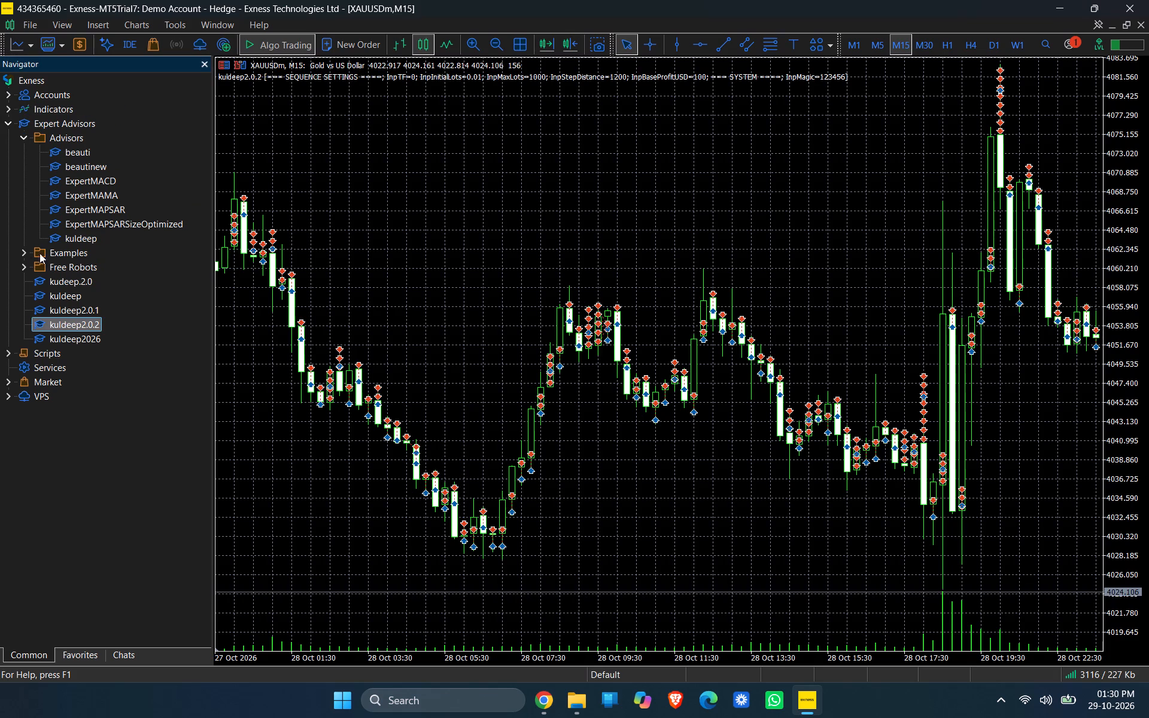
Open a new XAUUSDm chart alongside the M15 chart and set its timeframe to M1.
left_click_drag(23, 269, 60, 44)
left_click(60, 44)
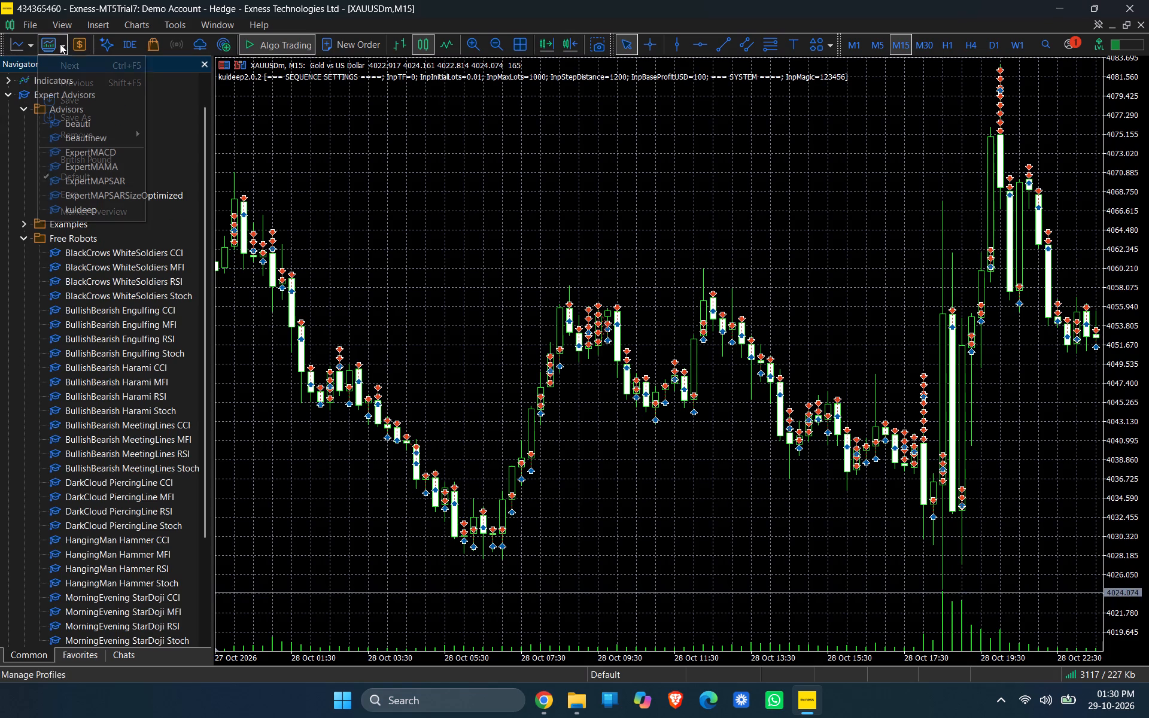
left_click(20, 44)
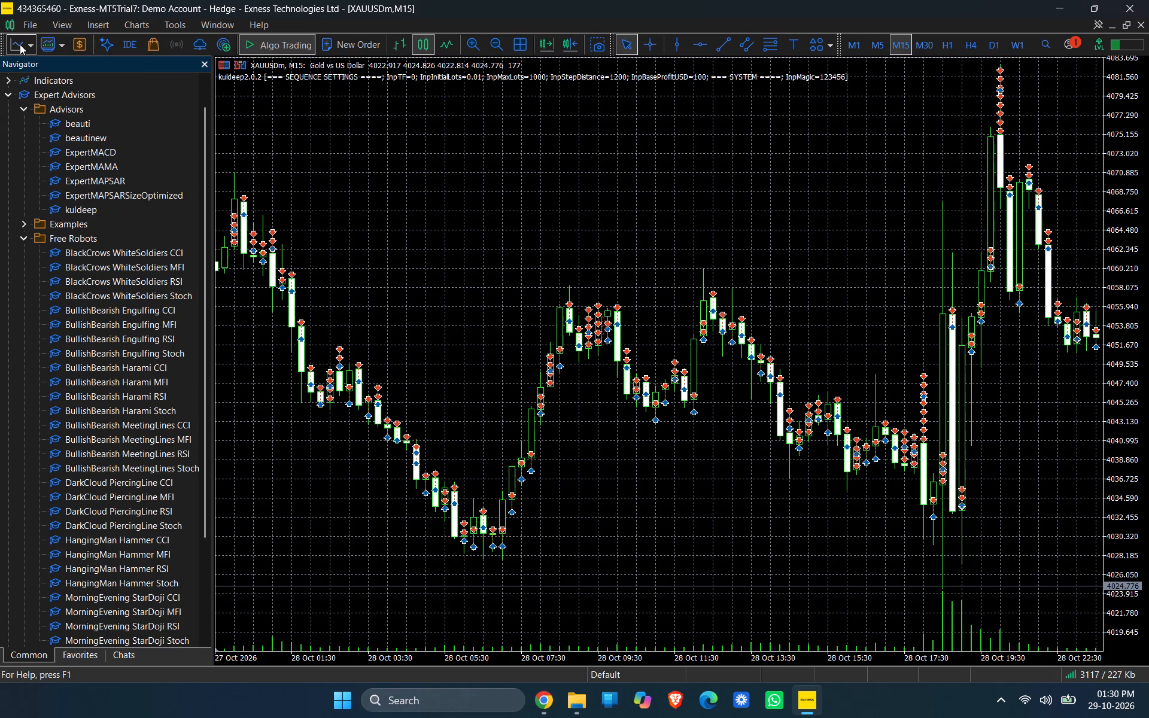
left_click(20, 44)
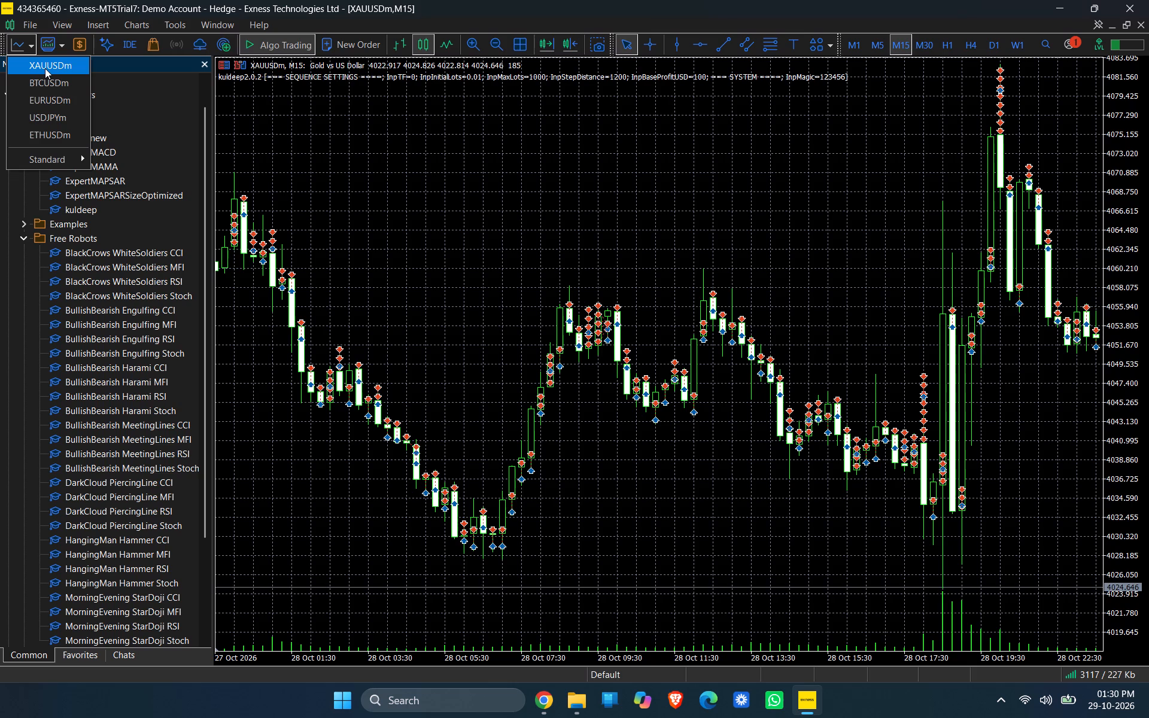
right_click(45, 68)
left_click(45, 68)
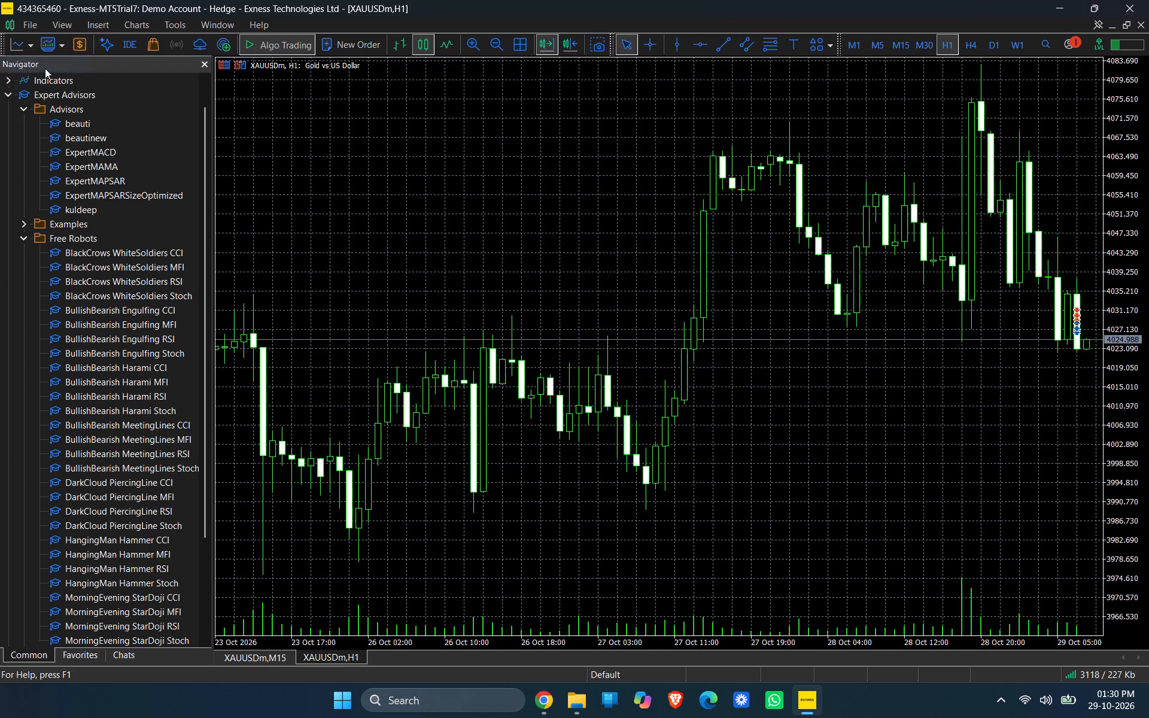
left_click(275, 63)
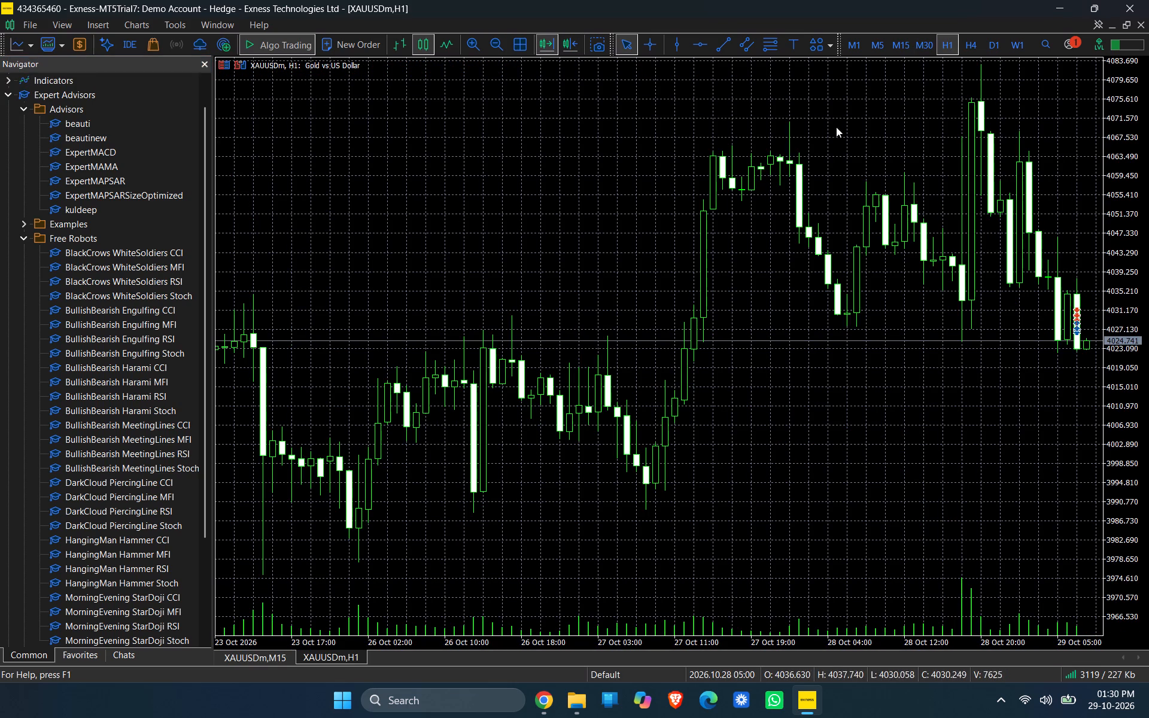
left_click(857, 47)
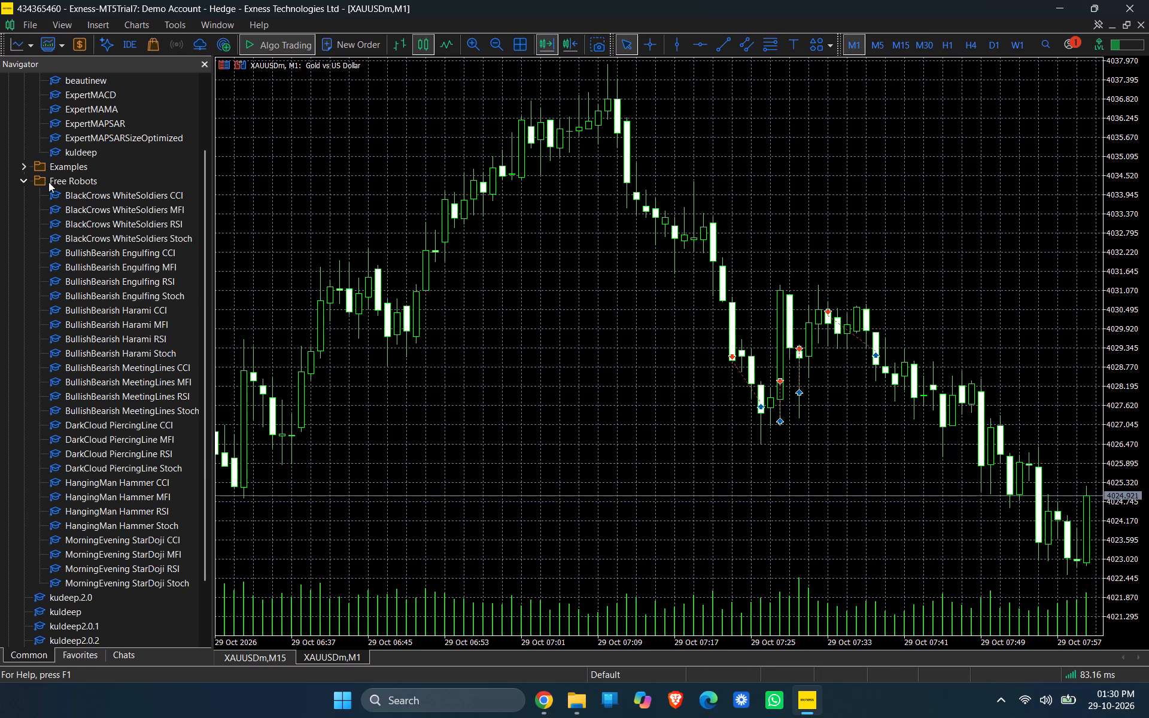
Attach the kuldeep2.0.2 expert to the XAUUSDm M1 chart with its Entry Timeframe set to 1 Minute.
left_click(18, 181)
left_click(24, 178)
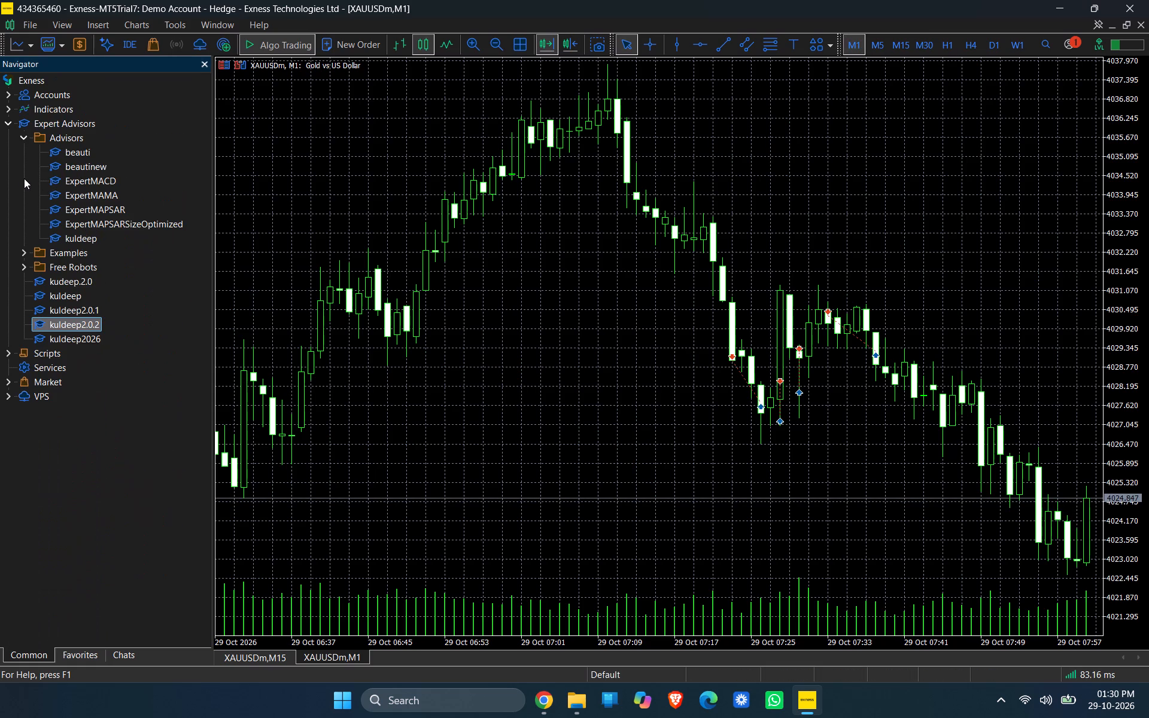
double_click(83, 323)
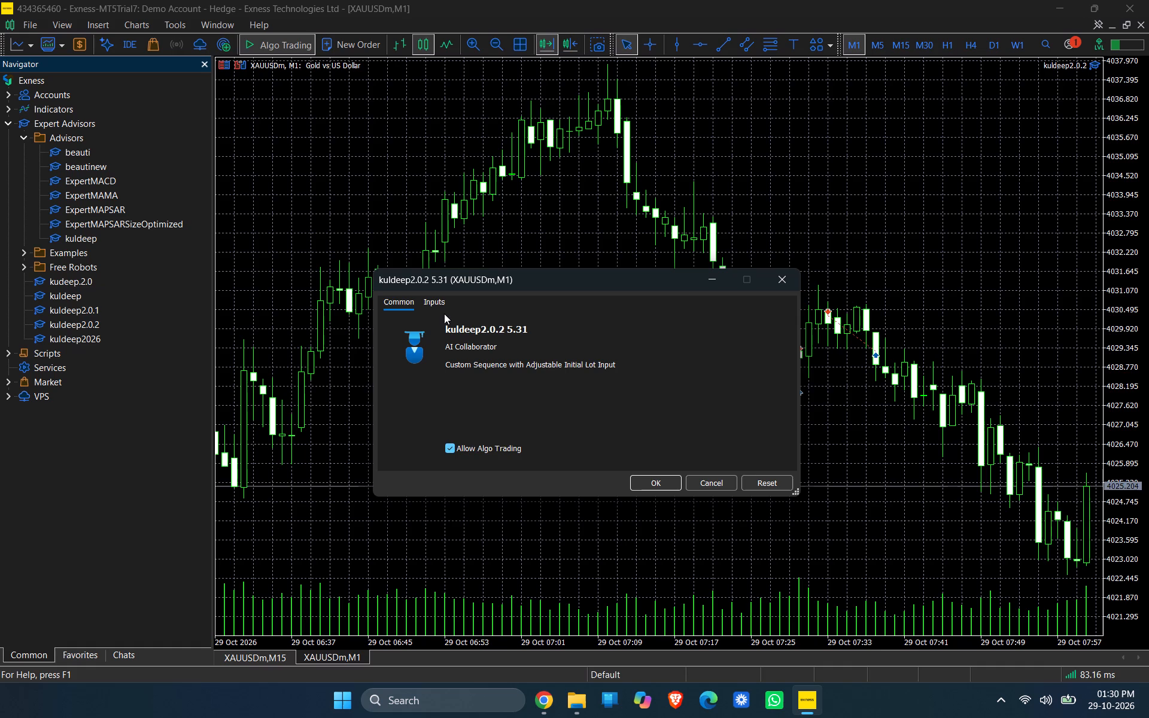
left_click(434, 305)
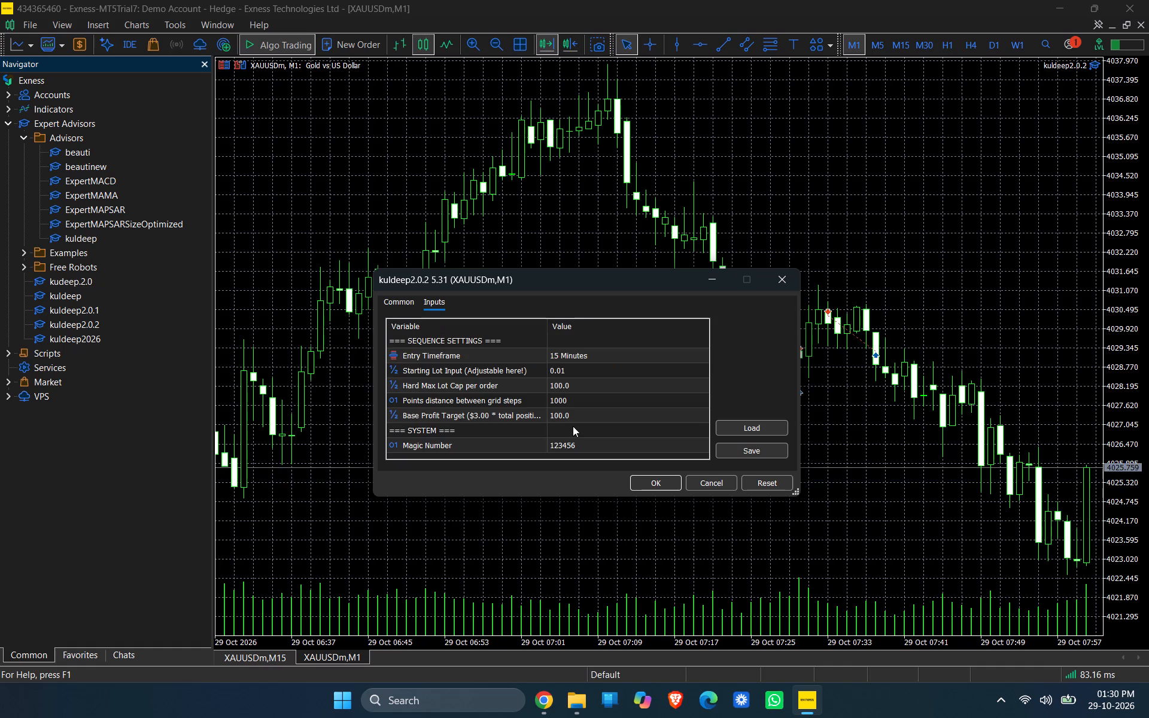
scroll(573, 426, "down", 1)
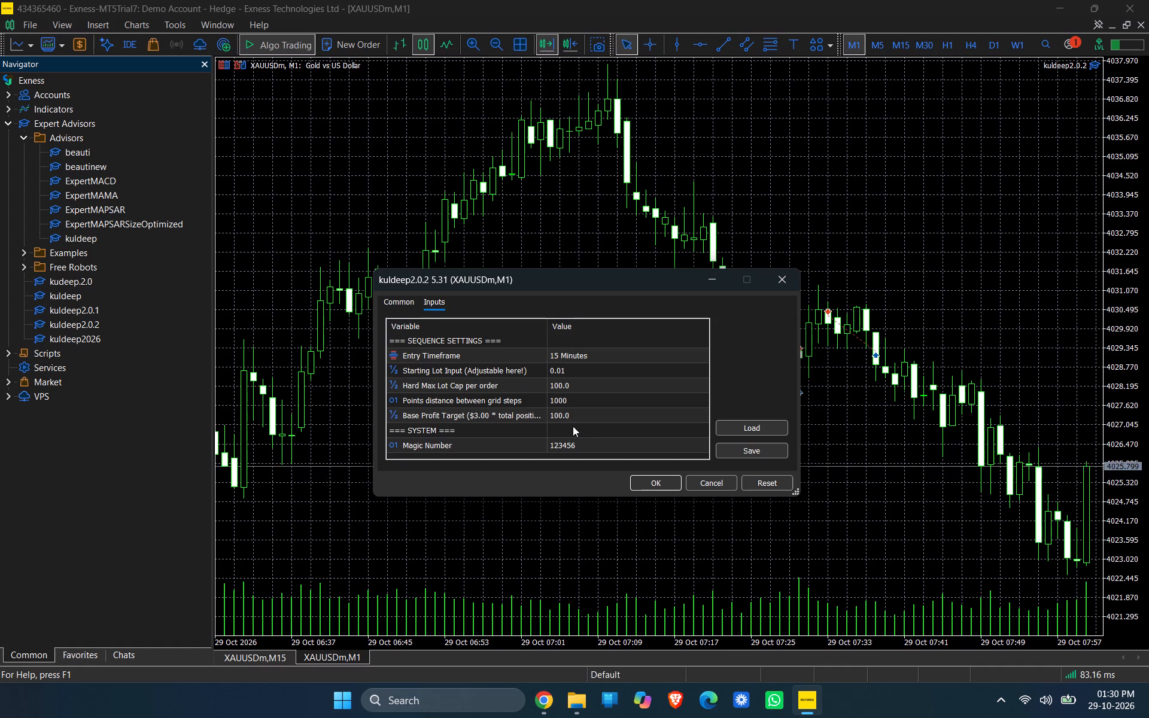
double_click(578, 353)
left_click(578, 353)
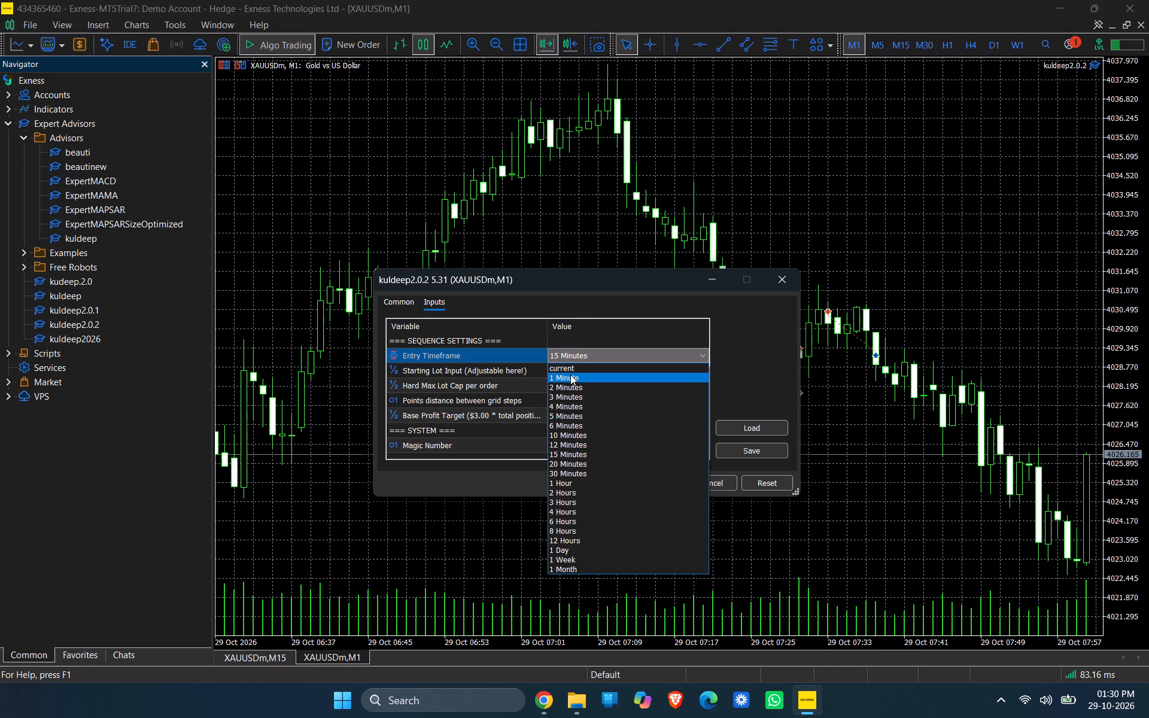
left_click(570, 375)
left_click(667, 485)
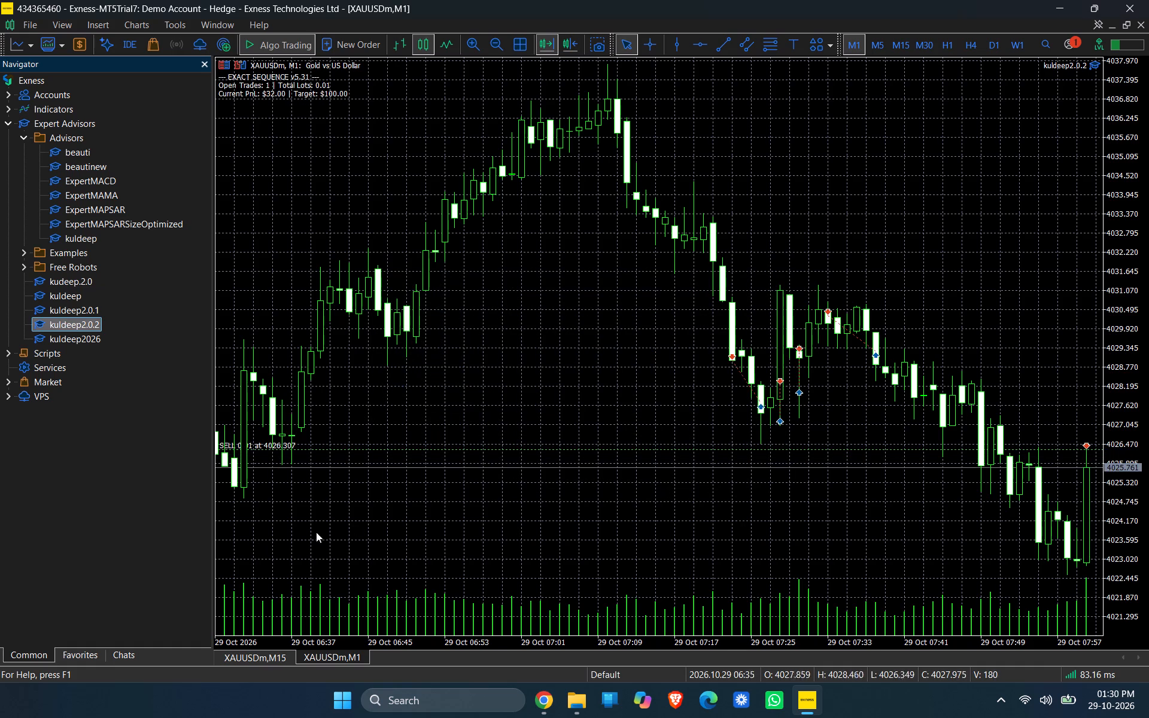
Show the Toolbox with the account's open trades below the XAUUSDm M1 chart.
key("ctrl+t")
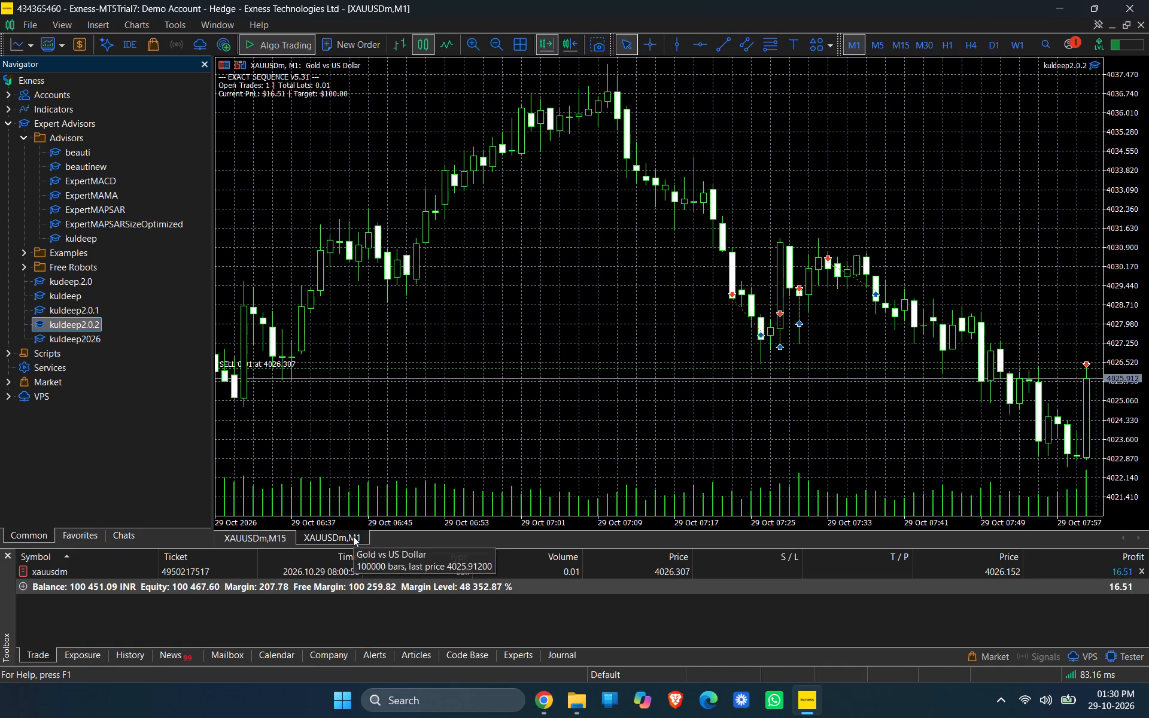
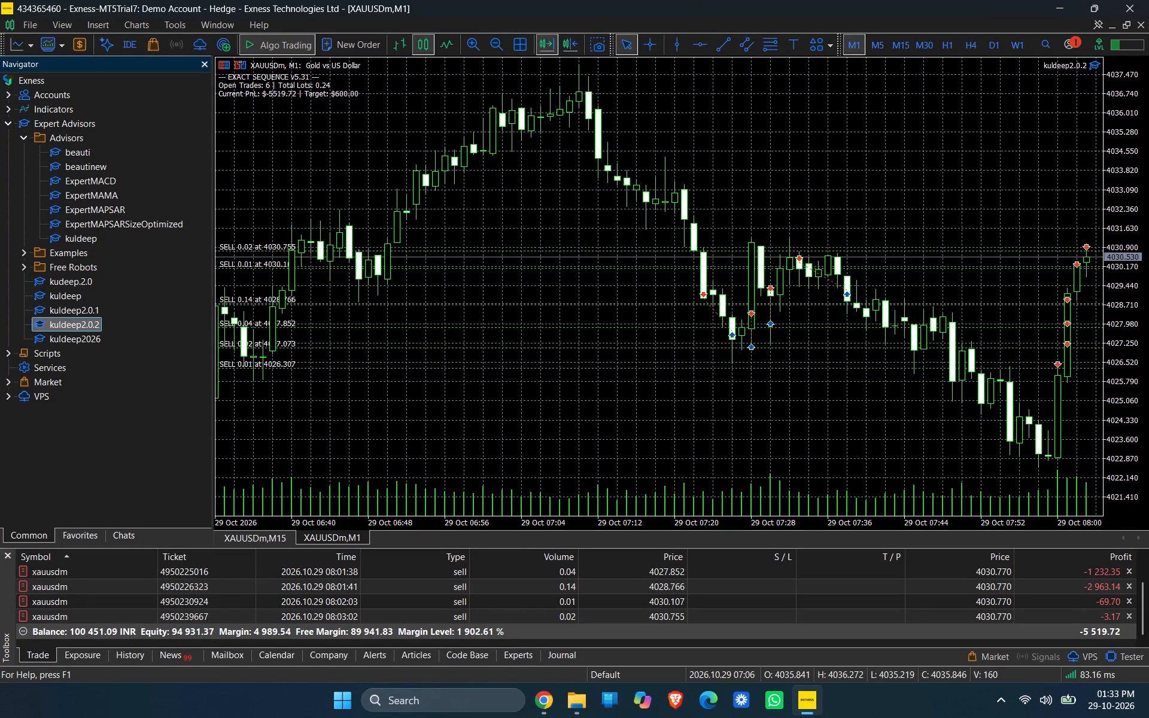
Enlarge the Toolbox below the XAUUSDm M1 chart so that all of the account's open trades fit in the list.
left_click_drag(539, 525, 541, 516)
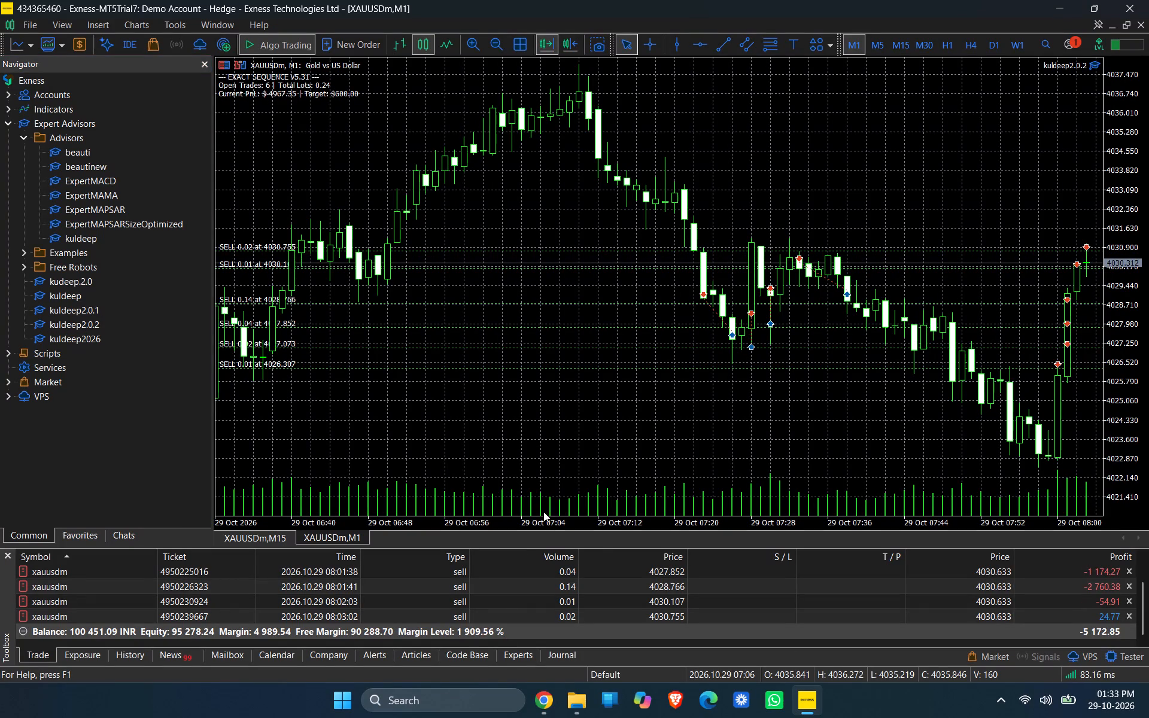
left_click_drag(538, 547, 557, 474)
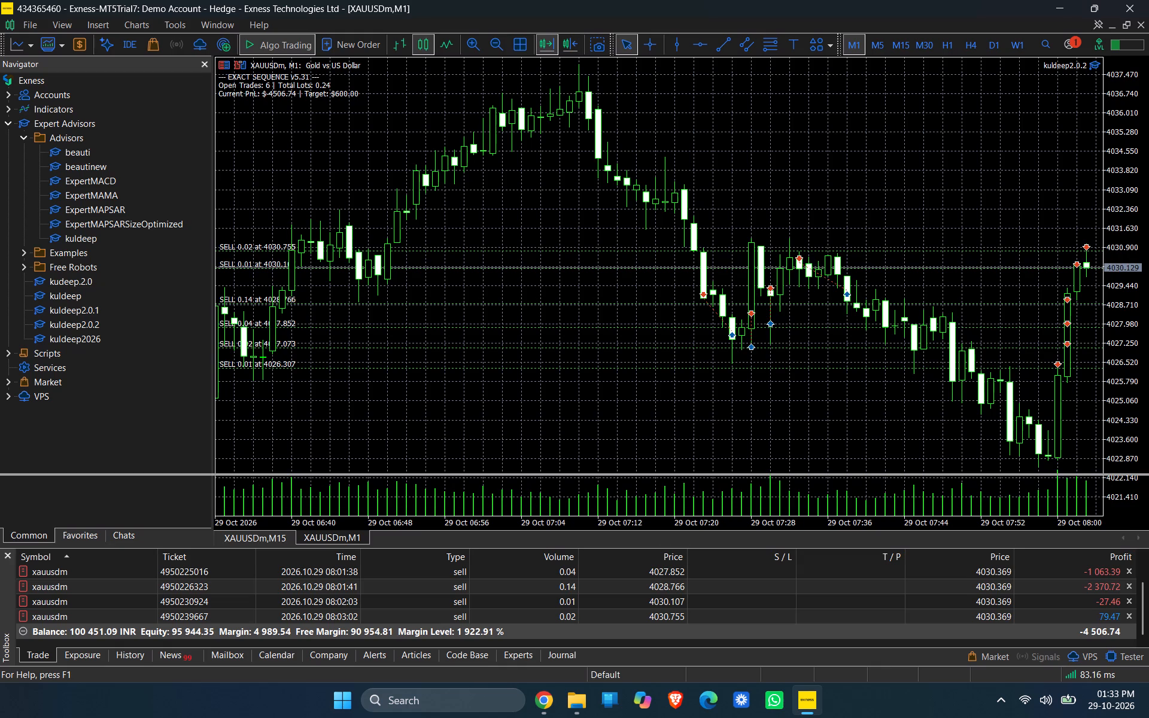
left_click_drag(557, 474, 562, 464)
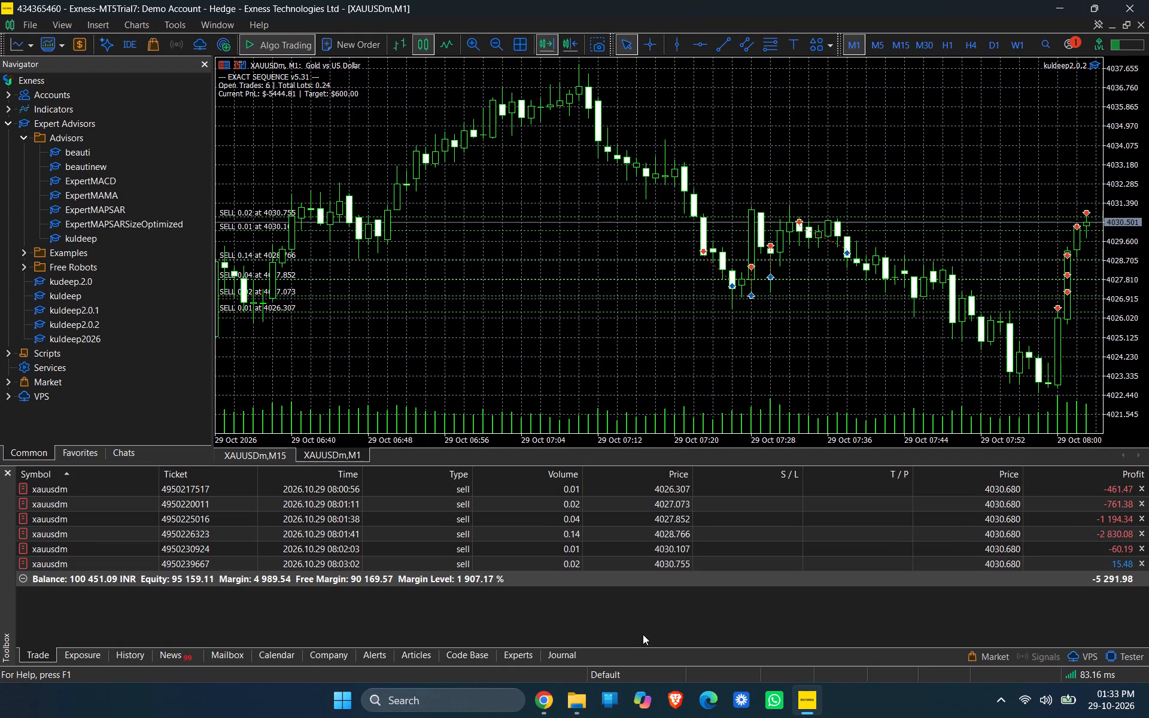
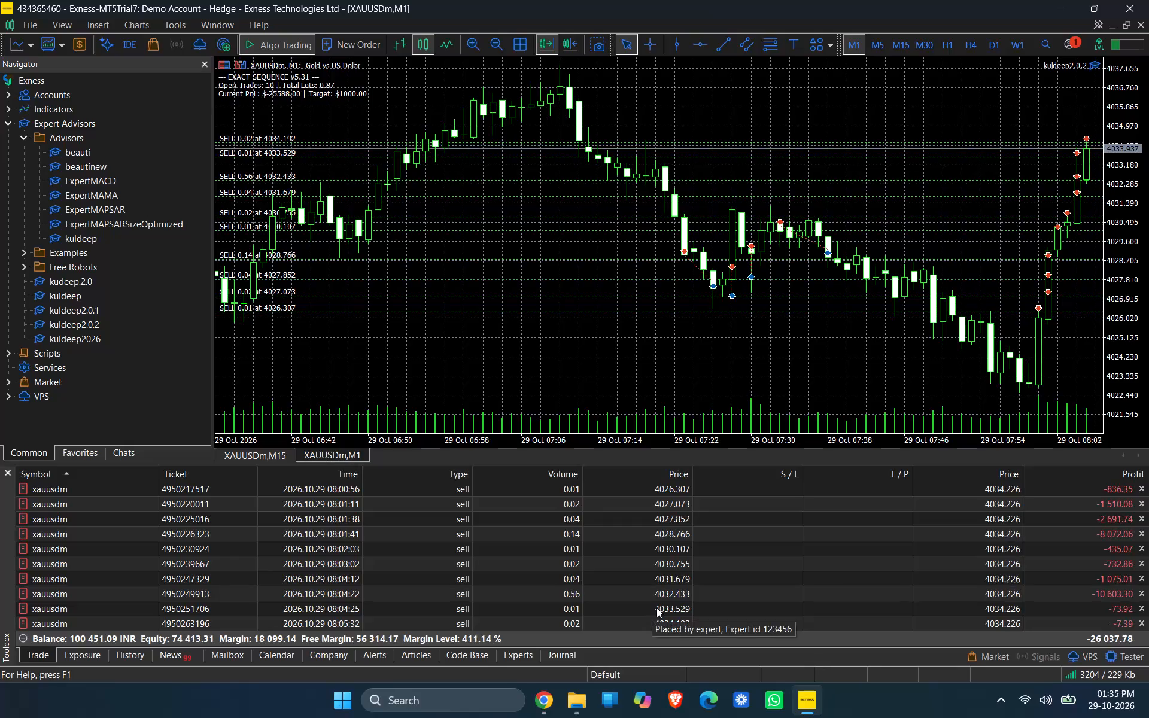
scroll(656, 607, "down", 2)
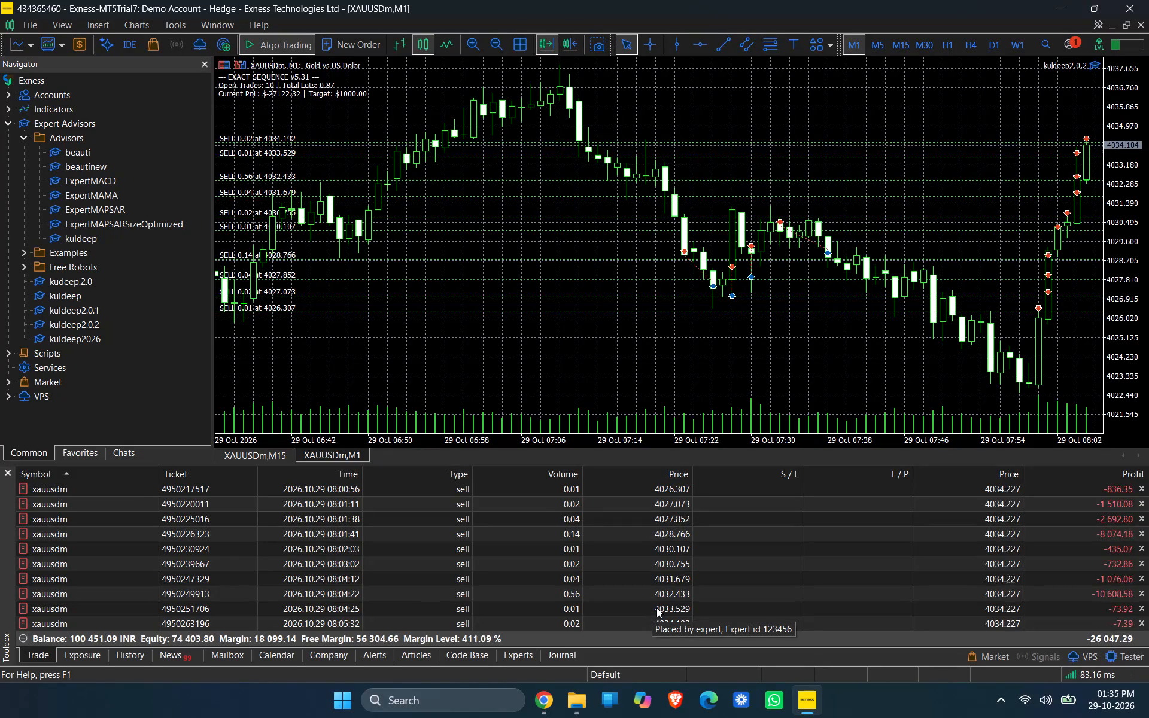